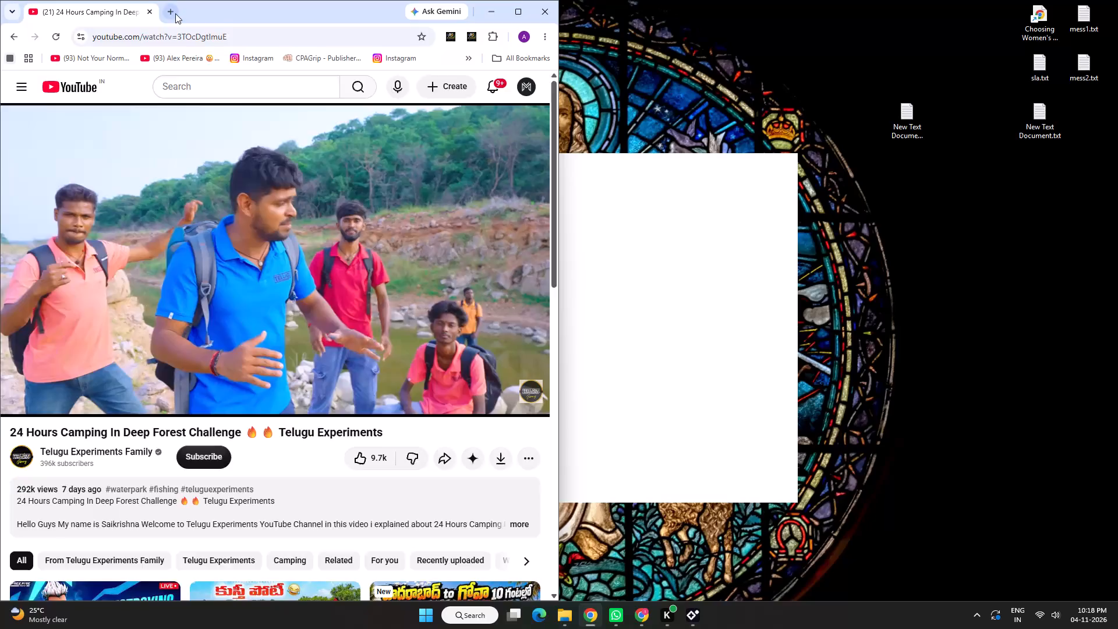
Open a new tab in its own window and size it to fill the space beside the narrowed YouTube window.
{"action": "left_click", "coordinate": [175, 13]}
{"action": "left_click_drag", "start_coordinate": [194, 10], "coordinate": [617, 44]}
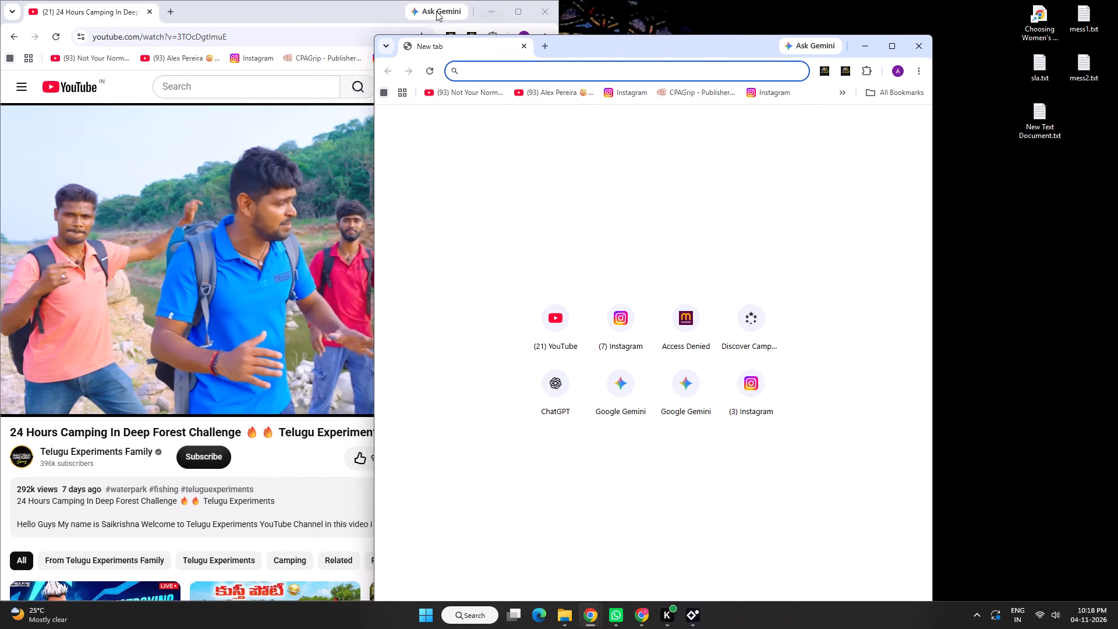
{"action": "left_click_drag", "start_coordinate": [365, 16], "coordinate": [192, 34]}
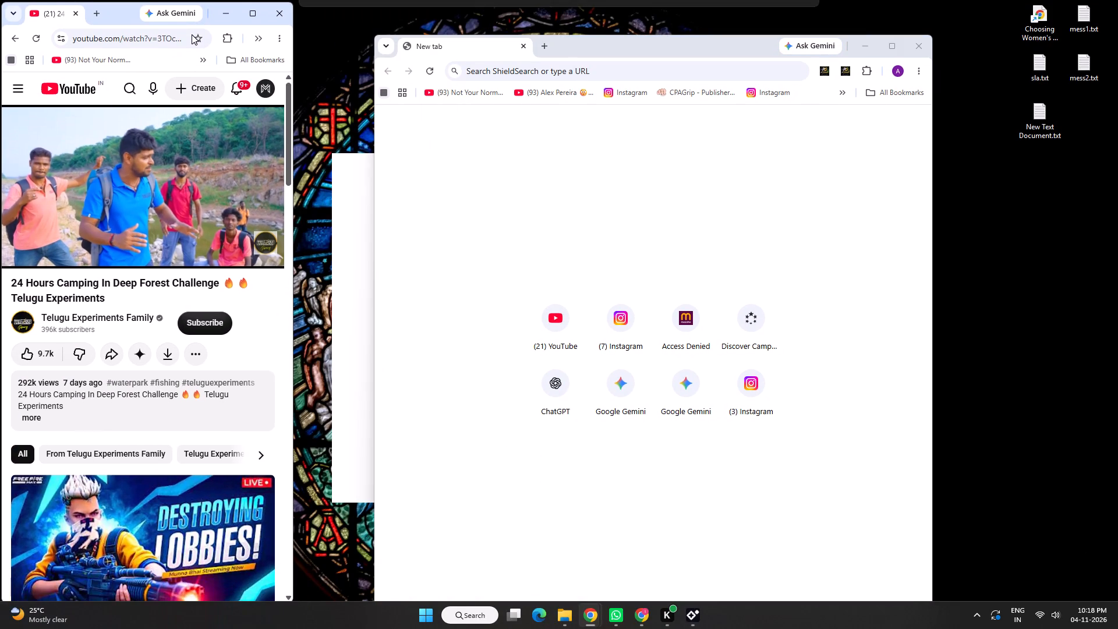
{"action": "left_click_drag", "start_coordinate": [192, 34], "coordinate": [190, 31]}
{"action": "left_click_drag", "start_coordinate": [631, 55], "coordinate": [556, 19]}
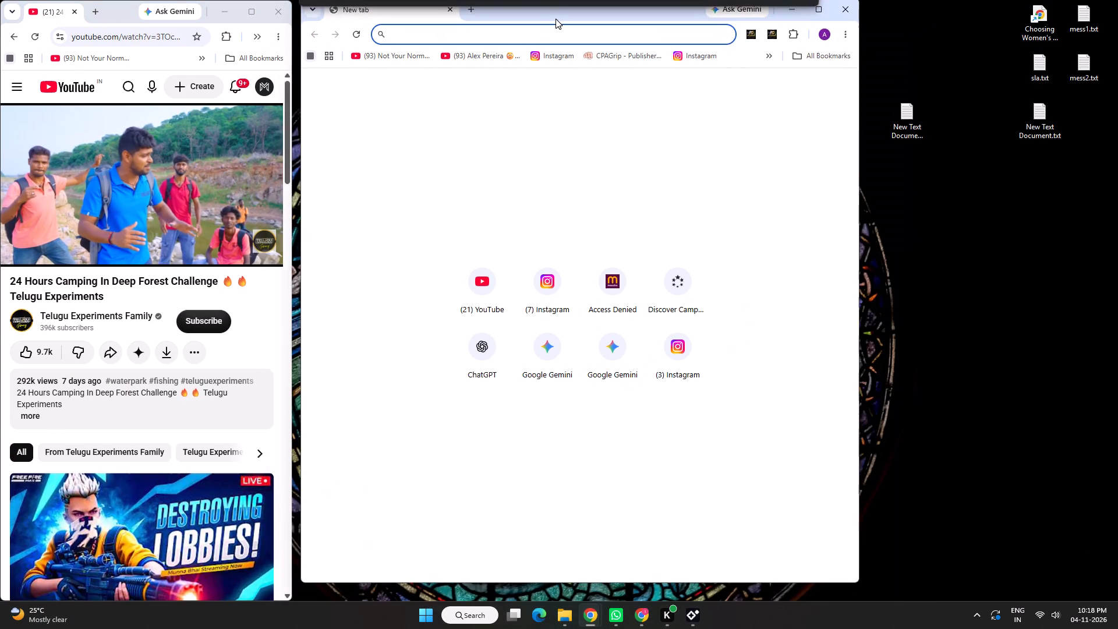
{"action": "left_click_drag", "start_coordinate": [556, 19], "coordinate": [546, 20]}
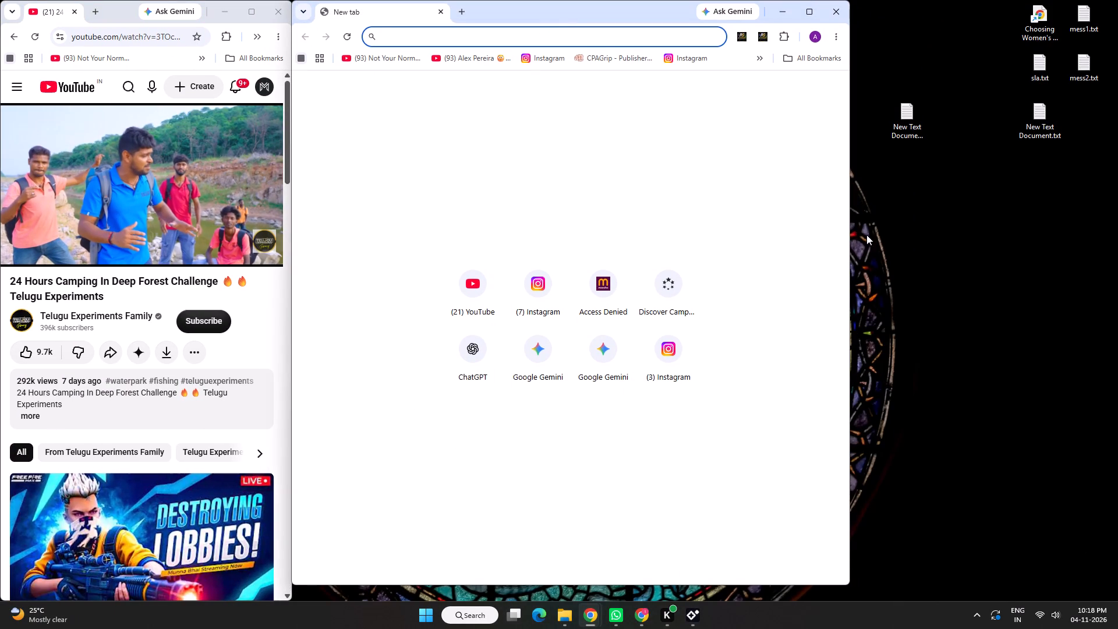
{"action": "left_click_drag", "start_coordinate": [850, 245], "coordinate": [1117, 285]}
{"action": "left_click_drag", "start_coordinate": [794, 585], "coordinate": [791, 600]}
Go to the Content Rewards Discover page in the new window.
{"action": "left_click", "coordinate": [494, 34]}
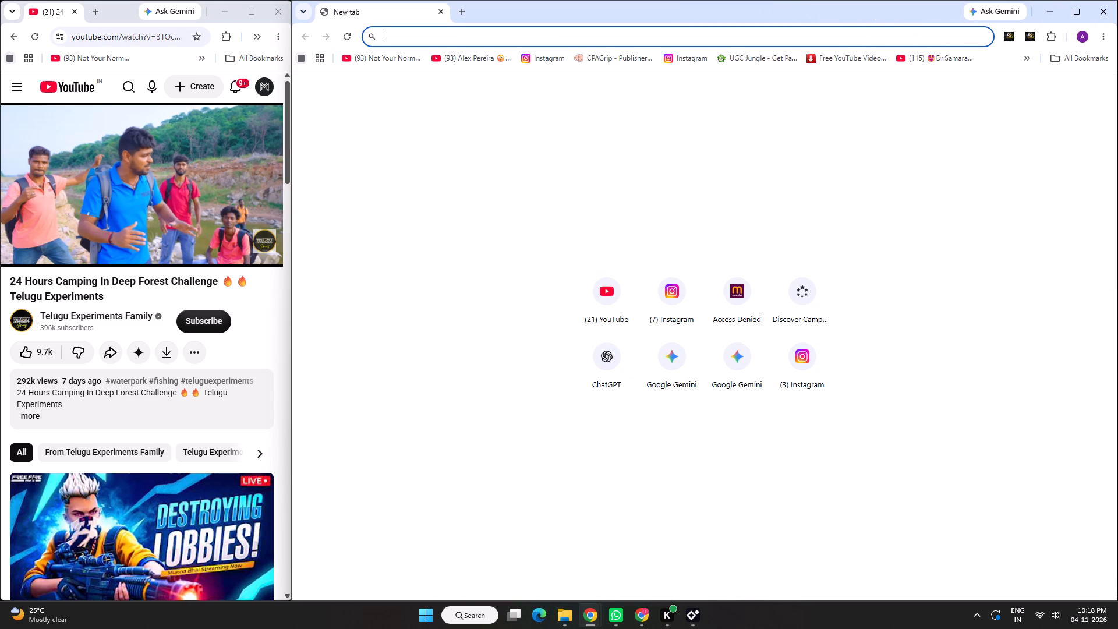
{"action": "key", "text": "c"}
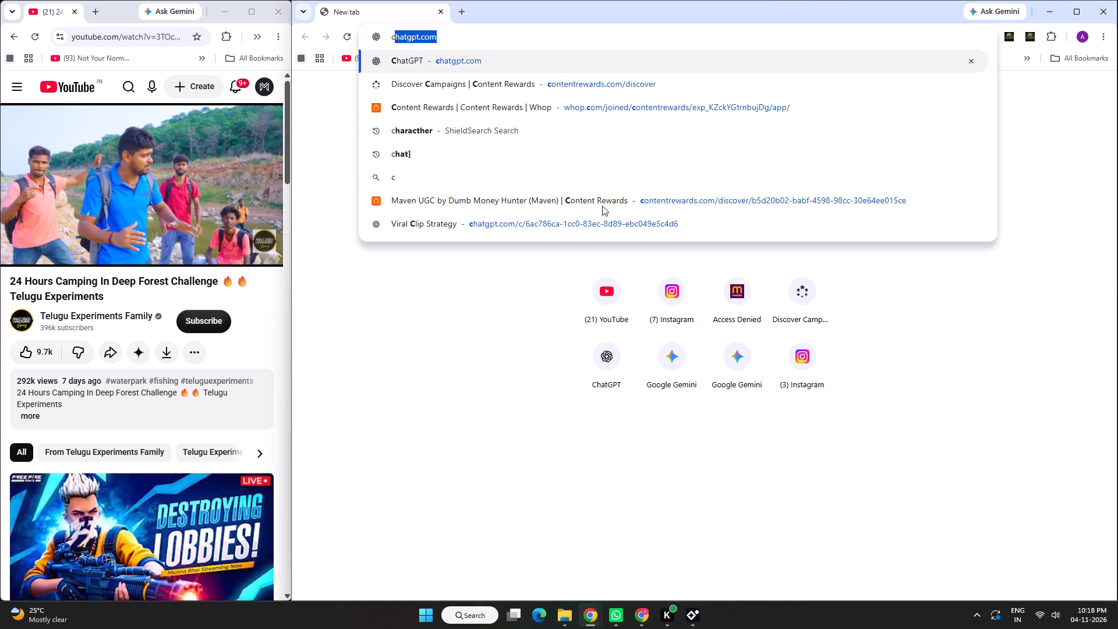
{"action": "type", "text": "on"}
{"action": "key", "text": "Return"}
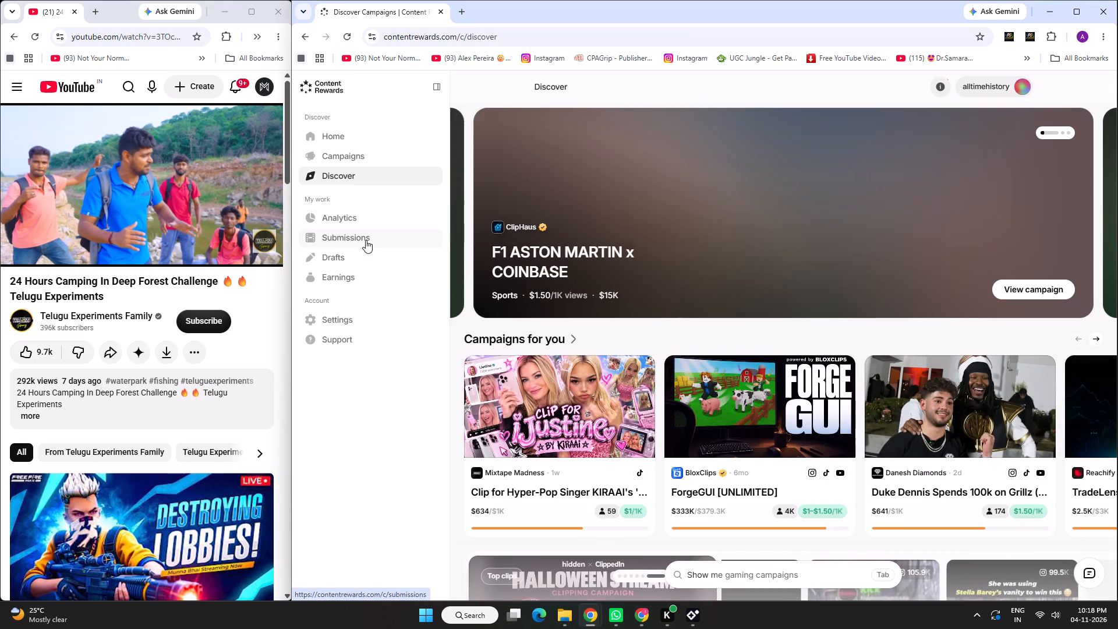
Review the rejected and pending clips in the Content Rewards submissions.
{"action": "left_click", "coordinate": [366, 240]}
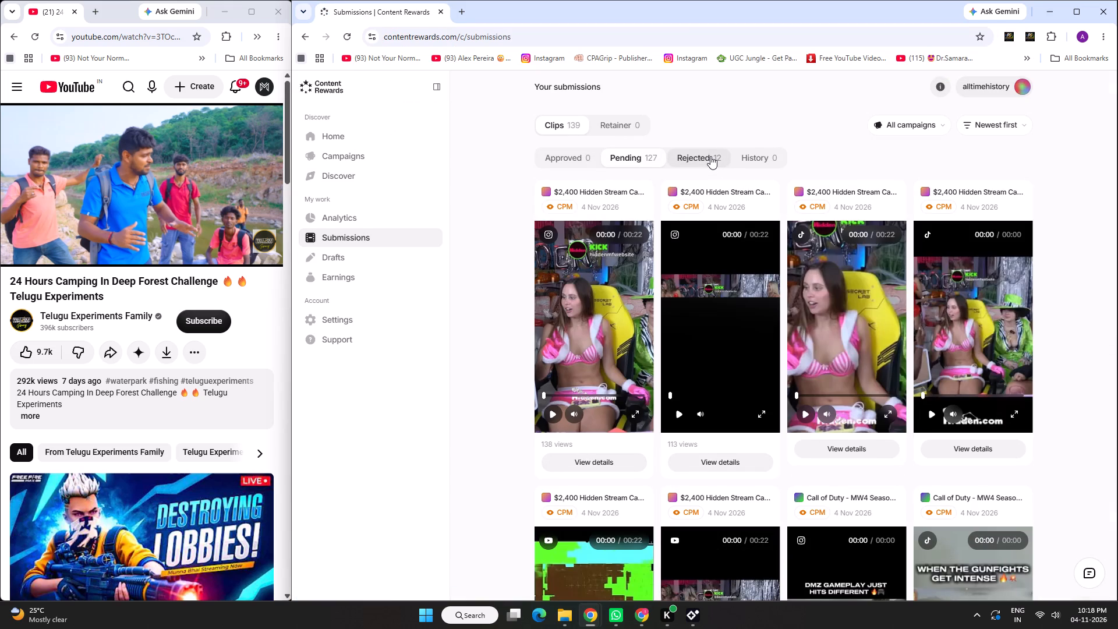
{"action": "left_click", "coordinate": [710, 156]}
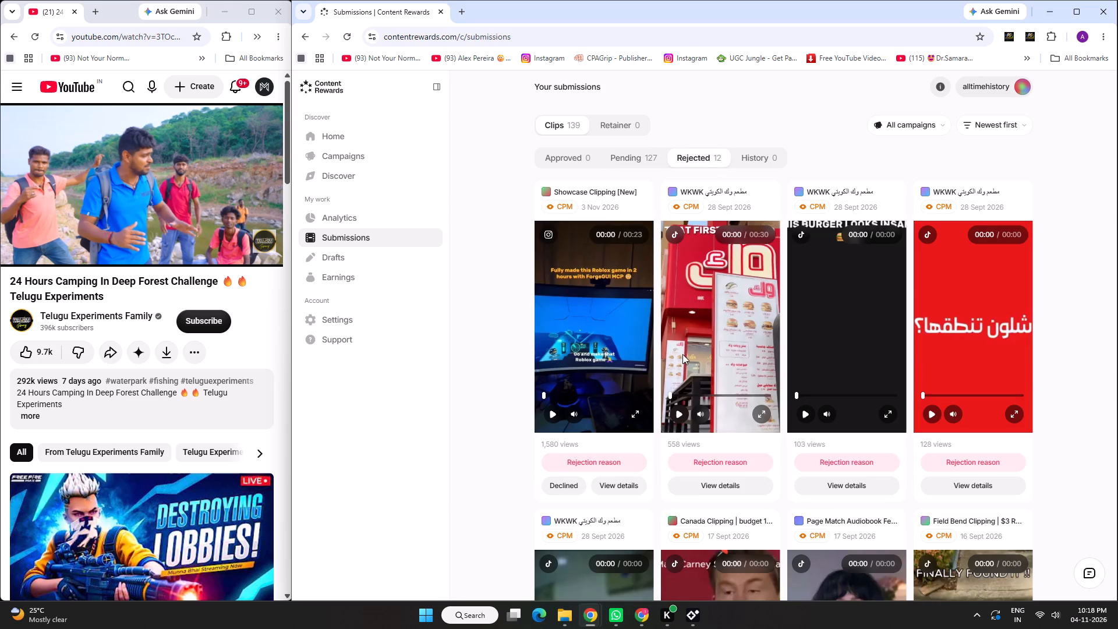
{"action": "left_click", "coordinate": [642, 166]}
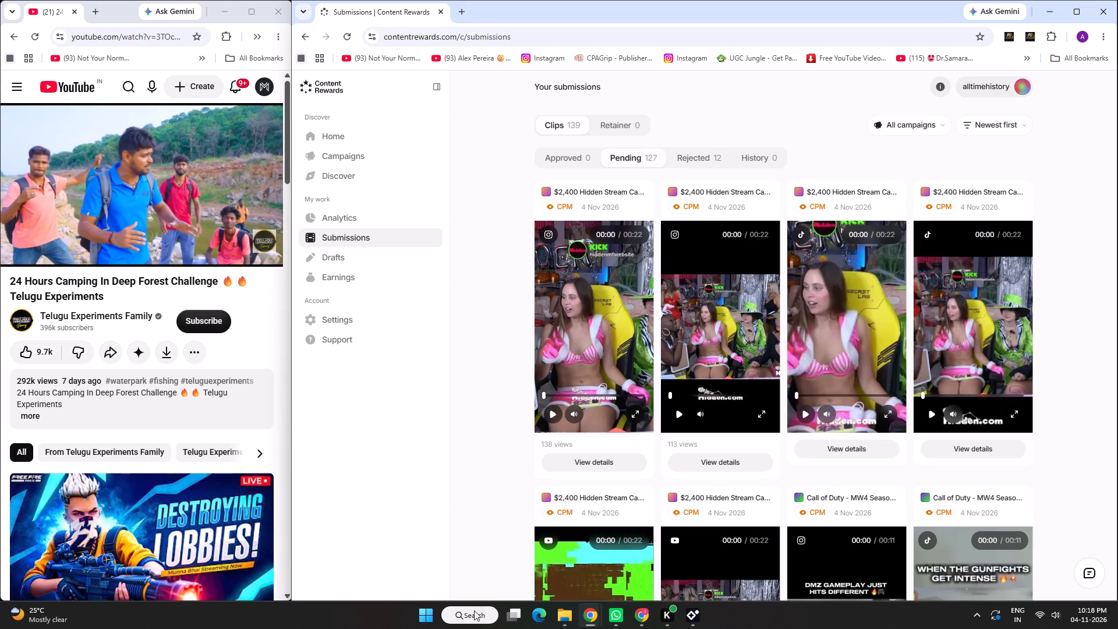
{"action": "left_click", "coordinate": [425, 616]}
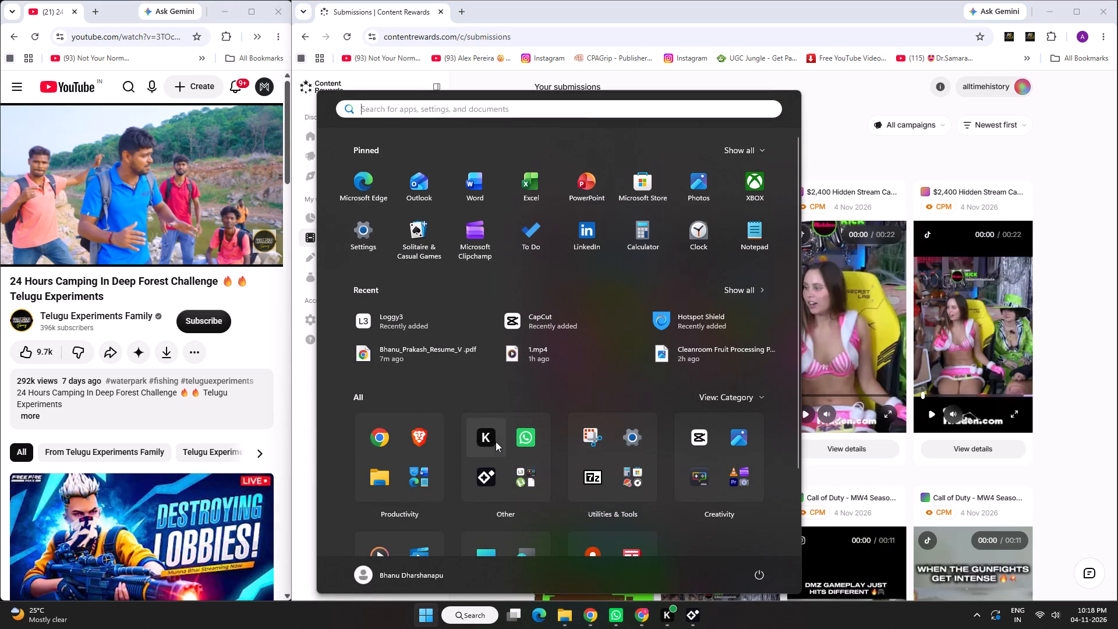
Launch Hotspot Shield and connect to the VPN with New York as the virtual location.
{"action": "left_click", "coordinate": [417, 478]}
{"action": "left_click", "coordinate": [637, 314]}
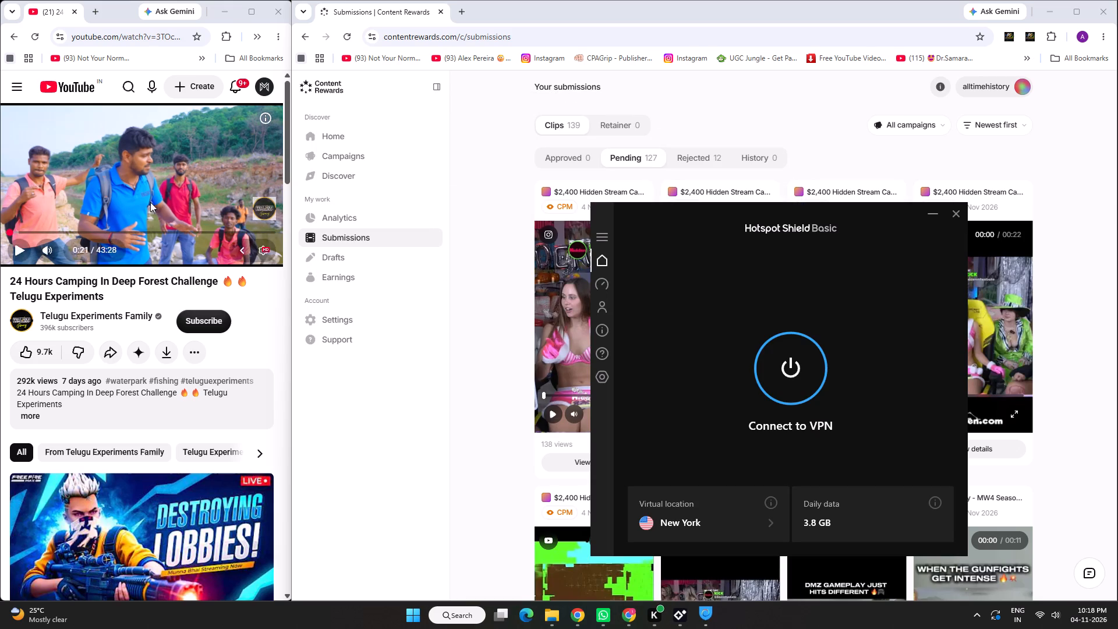
{"action": "left_click", "coordinate": [773, 429]}
Resume playback of the 24 Hours Camping In Deep Forest Challenge video in the YouTube window.
{"action": "left_click", "coordinate": [196, 197]}
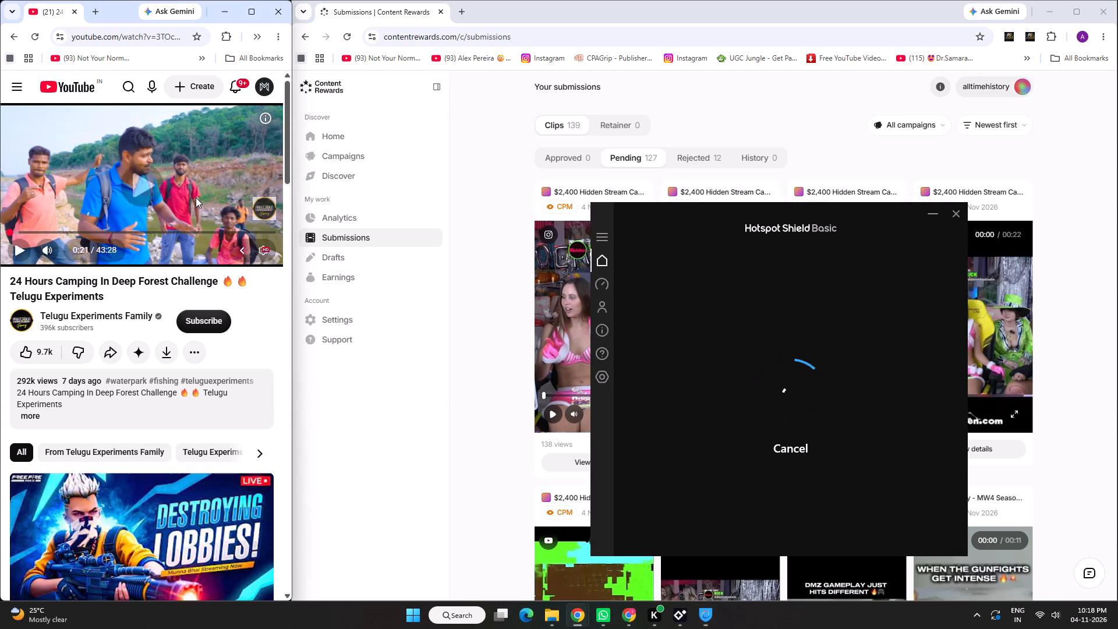
Lower the system volume to 20.
{"action": "left_click", "coordinate": [1044, 612]}
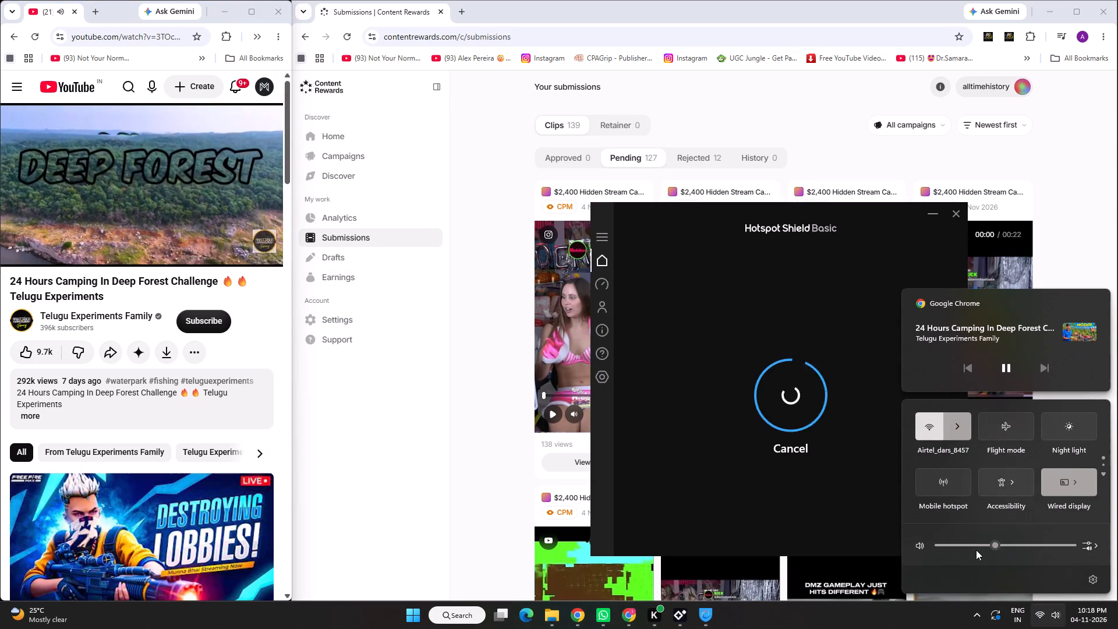
{"action": "left_click", "coordinate": [976, 550]}
{"action": "left_click", "coordinate": [967, 549]}
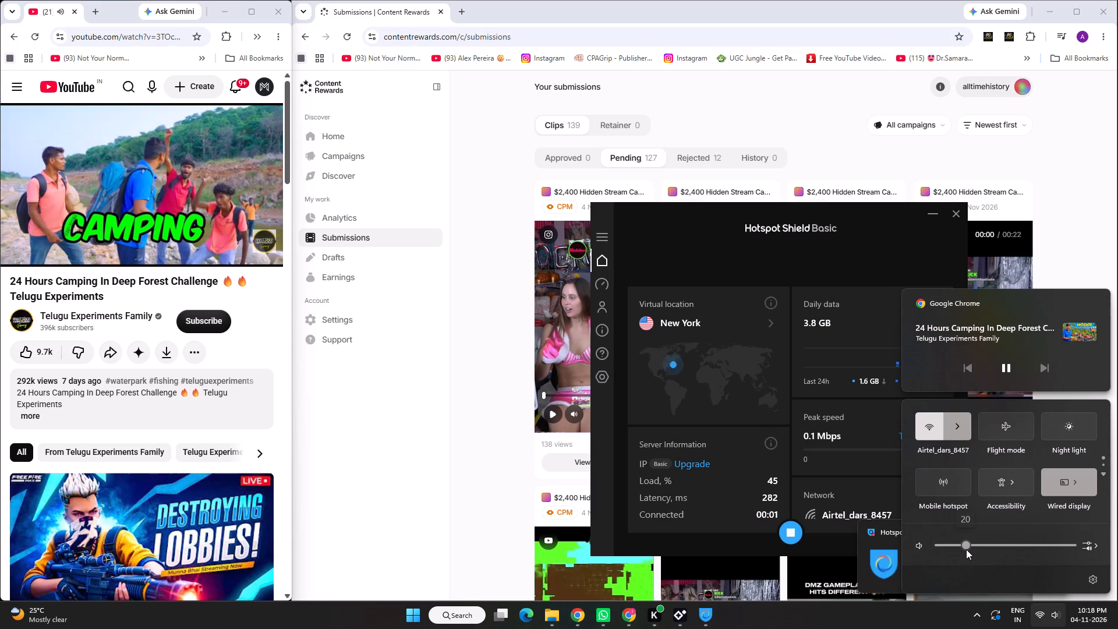
{"action": "left_click", "coordinate": [1049, 618]}
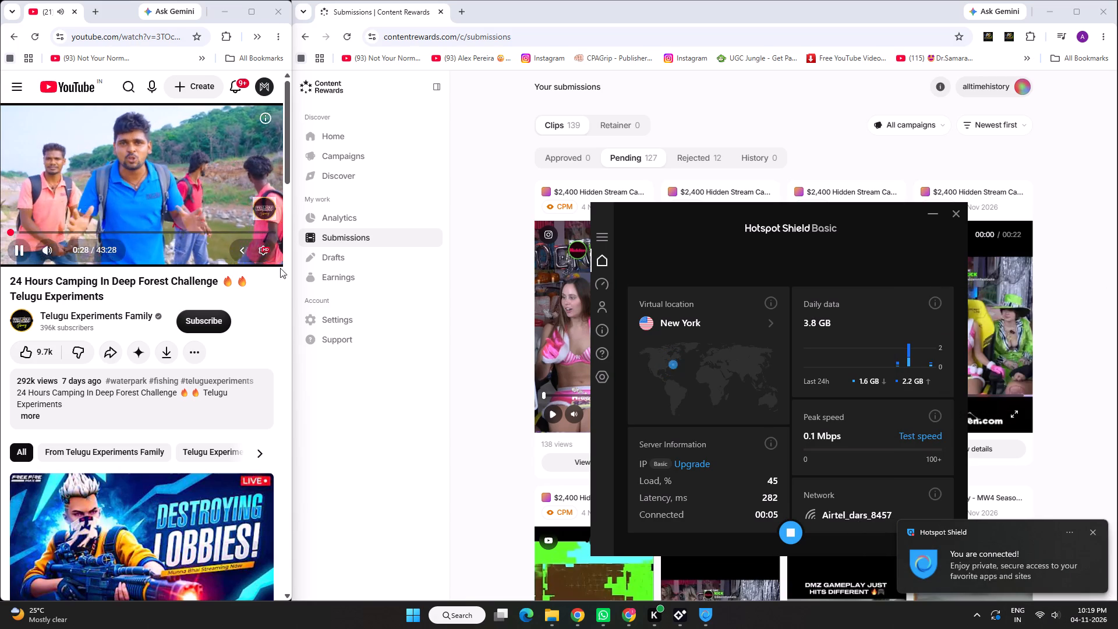
Open the YouTube post of the first YouTube clip among the pending $2,400 Hidden Stream submissions.
{"action": "left_click", "coordinate": [480, 164]}
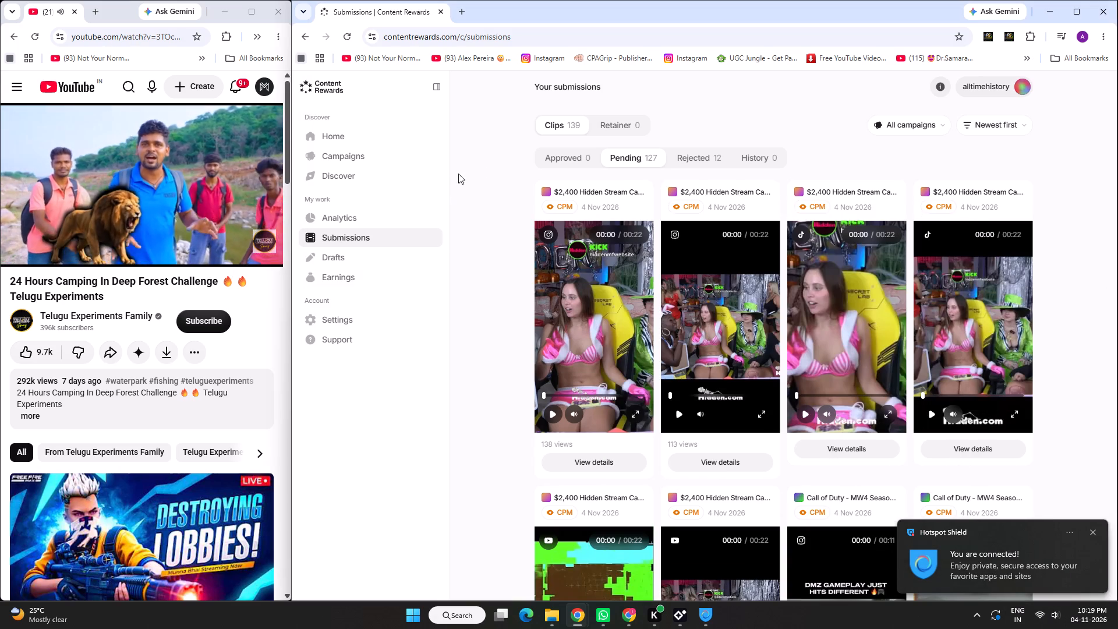
{"action": "scroll", "coordinate": [656, 302], "scroll_direction": "down", "scroll_amount": 5}
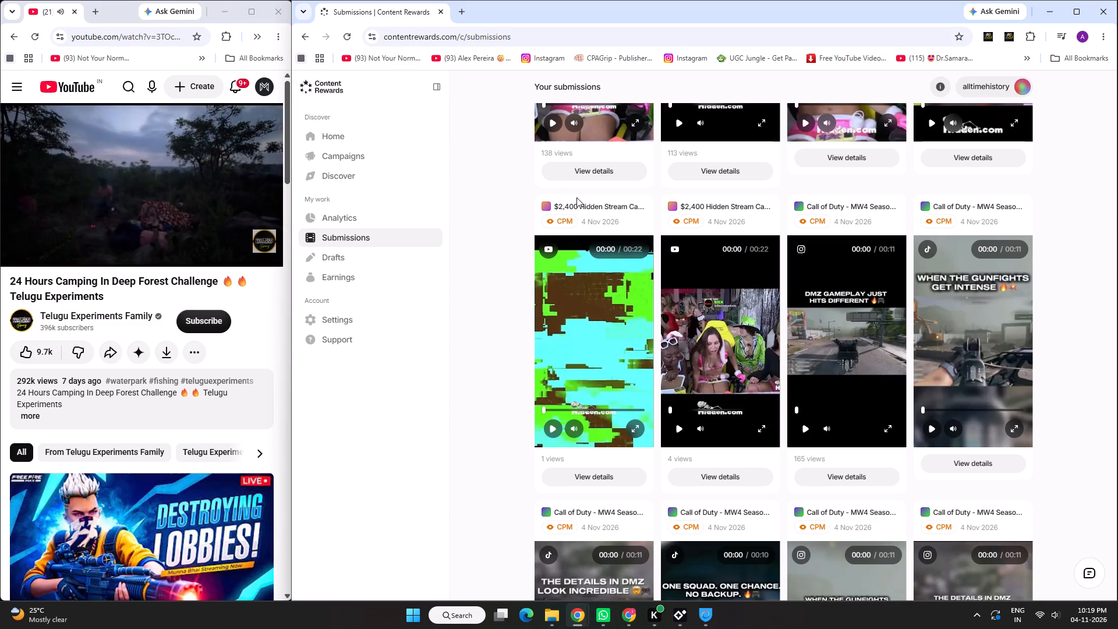
{"action": "left_click", "coordinate": [555, 253]}
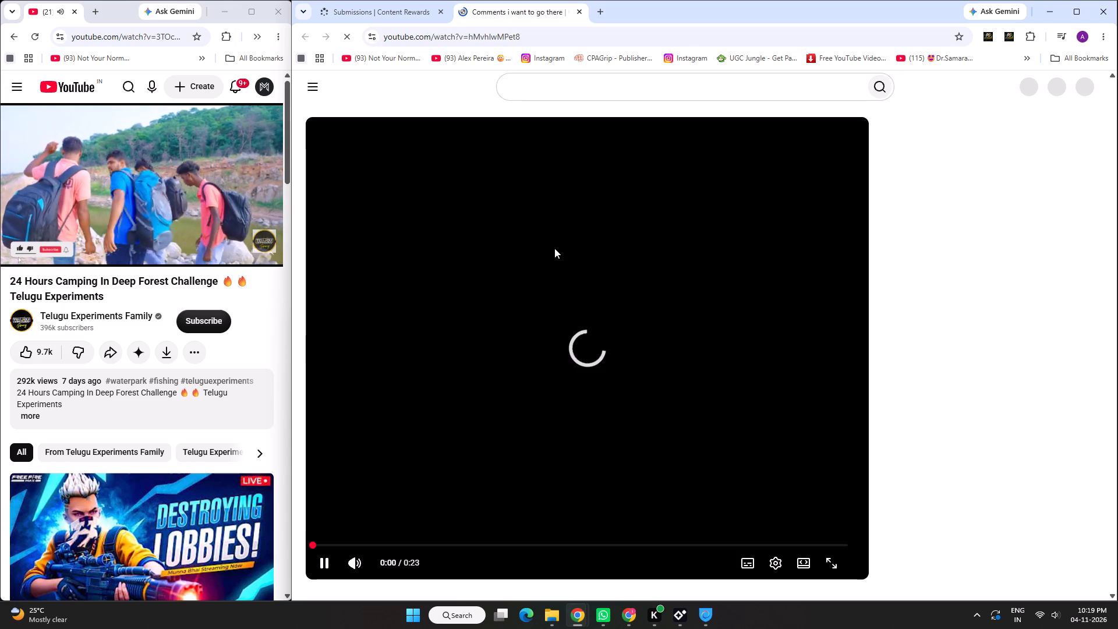
Pause and check the uploaded Hidden Halloween Stream clip, look at the banbo channel's Shorts, and close the tab.
{"action": "left_click", "coordinate": [554, 248]}
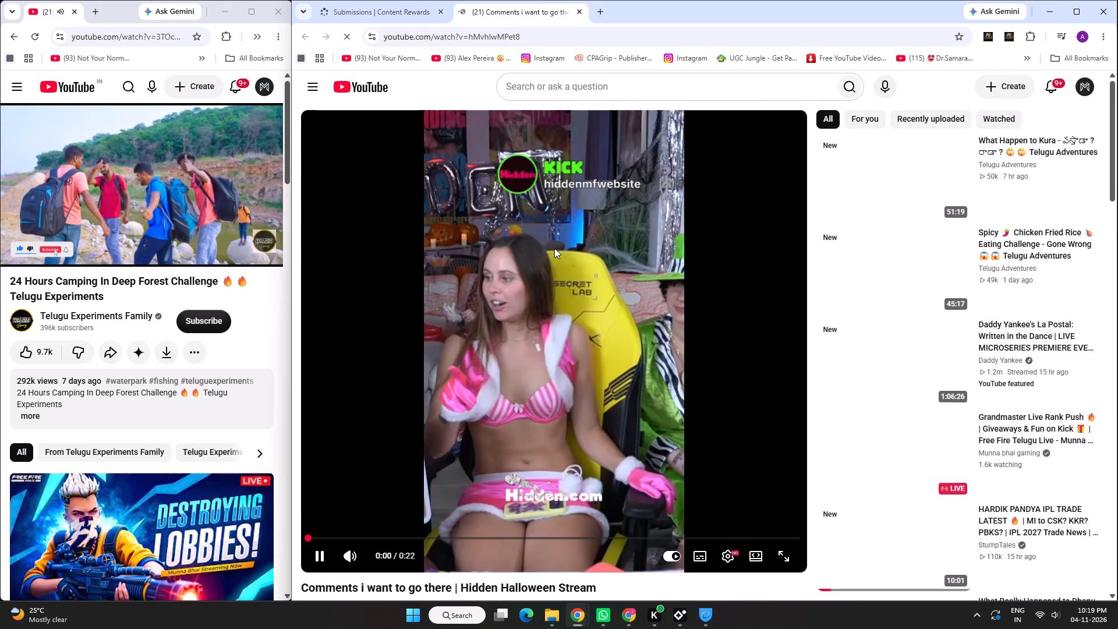
{"action": "scroll", "coordinate": [554, 248], "scroll_direction": "down", "scroll_amount": 3}
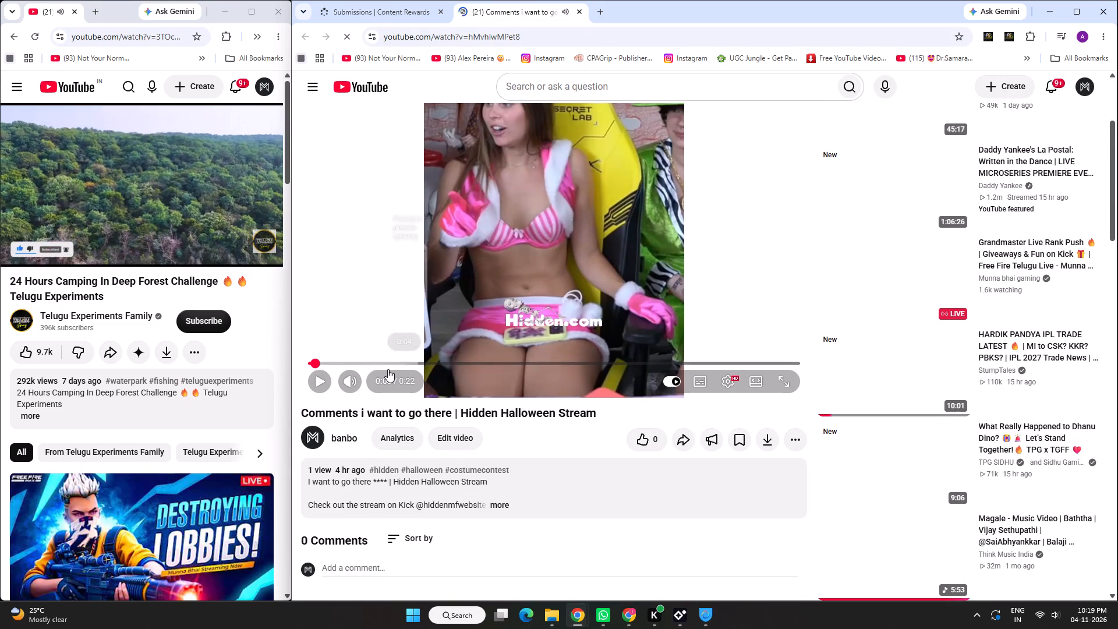
{"action": "scroll", "coordinate": [388, 369], "scroll_direction": "down", "scroll_amount": 2}
{"action": "left_click", "coordinate": [326, 316]}
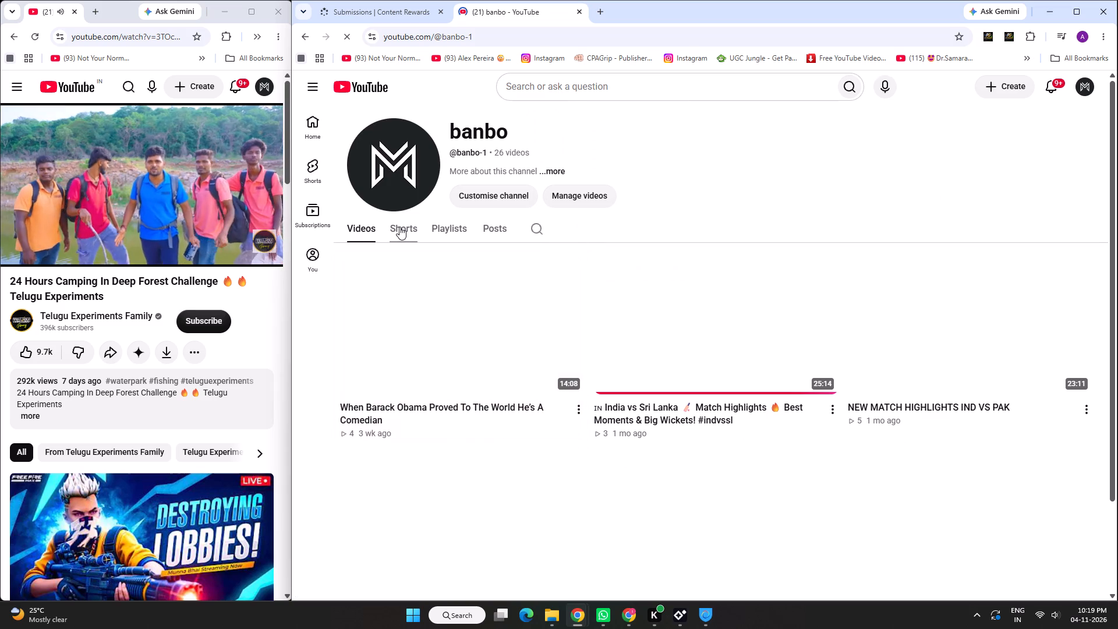
{"action": "left_click", "coordinate": [399, 227]}
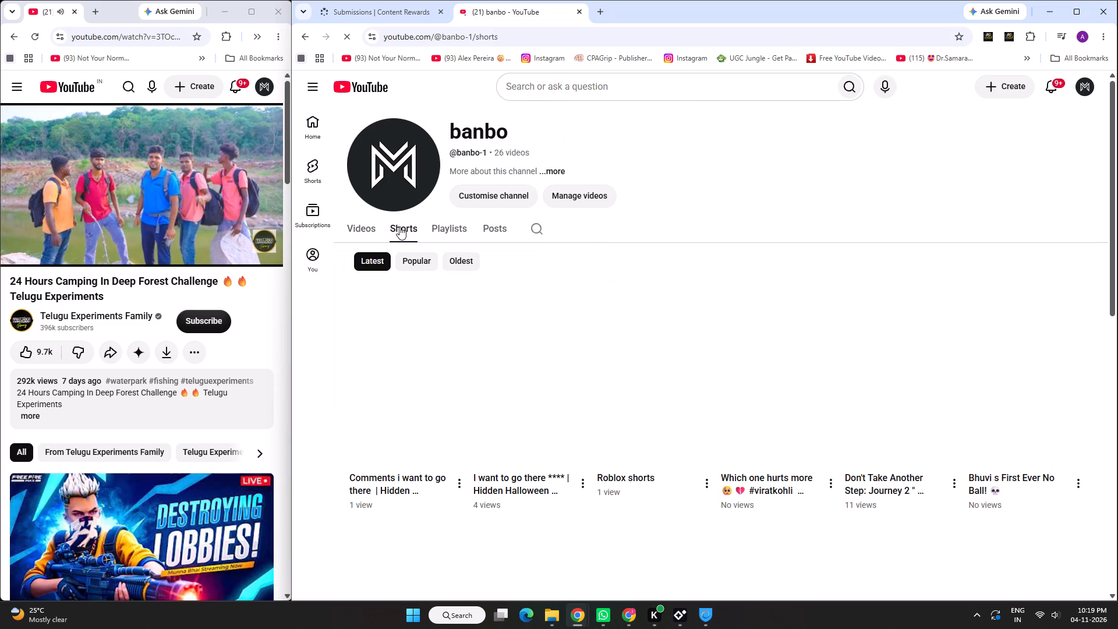
{"action": "left_click", "coordinate": [577, 10]}
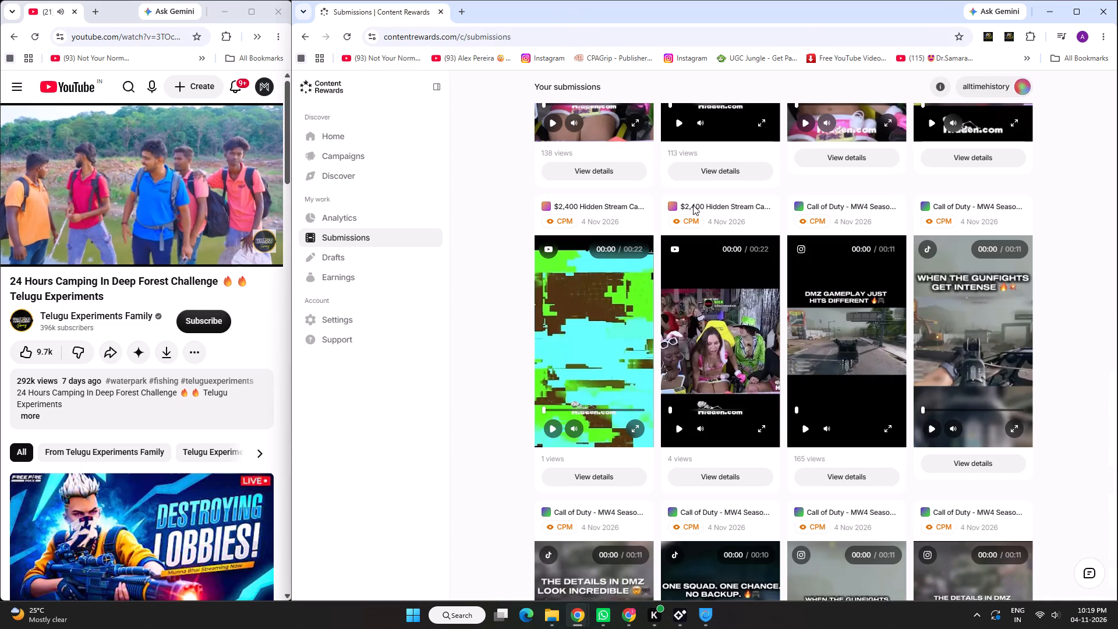
Open the Content Rewards Campaigns page in a new tab and go to the Showcase Clipping [New] campaign.
{"action": "scroll", "coordinate": [694, 206], "scroll_direction": "up", "scroll_amount": 10}
{"action": "left_click_drag", "start_coordinate": [367, 151], "coordinate": [451, 89]}
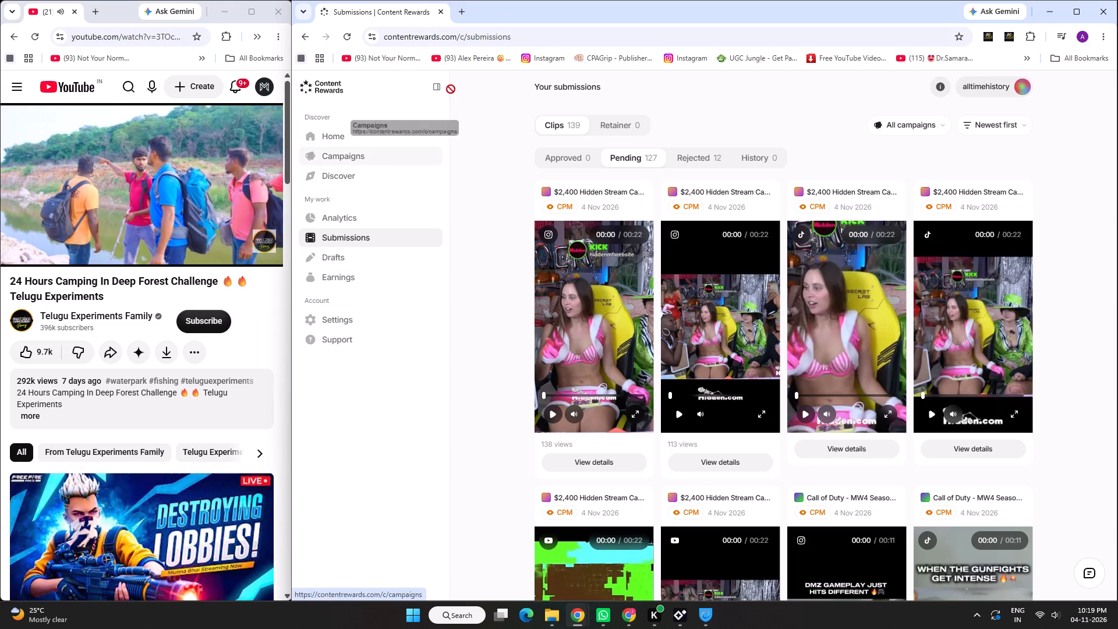
{"action": "left_click_drag", "start_coordinate": [451, 89], "coordinate": [546, 7]}
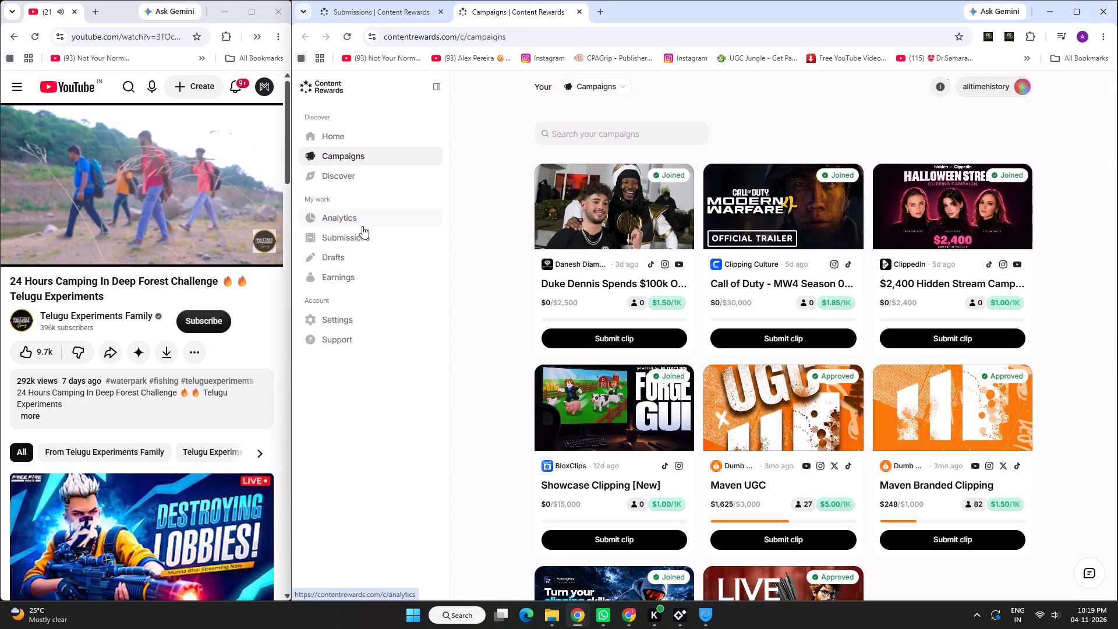
{"action": "scroll", "coordinate": [458, 228], "scroll_direction": "down", "scroll_amount": 1}
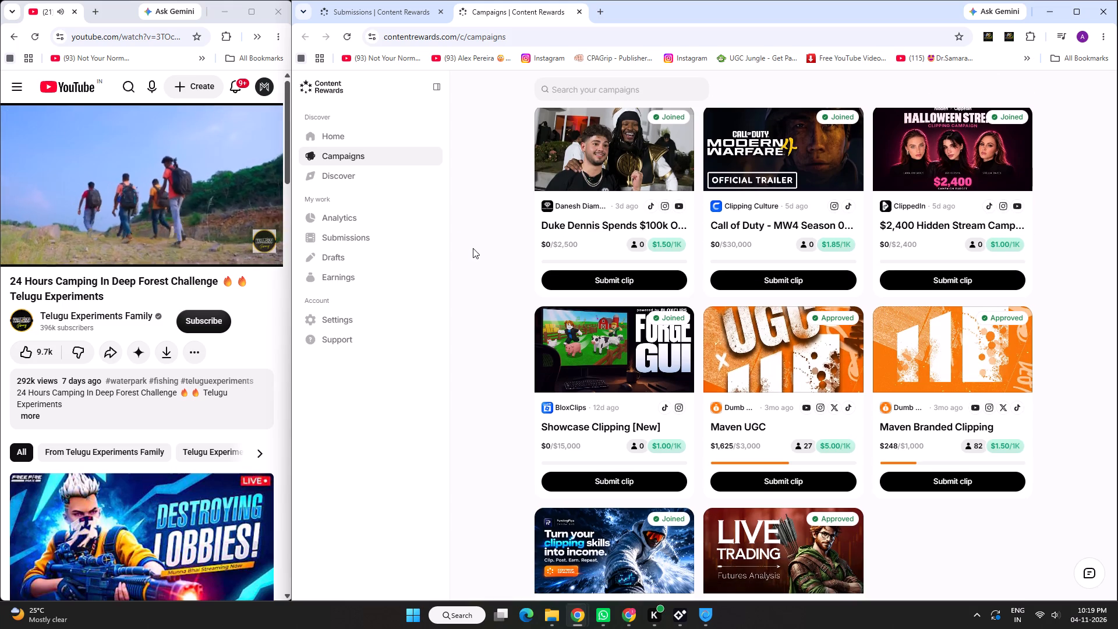
{"action": "left_click", "coordinate": [610, 341]}
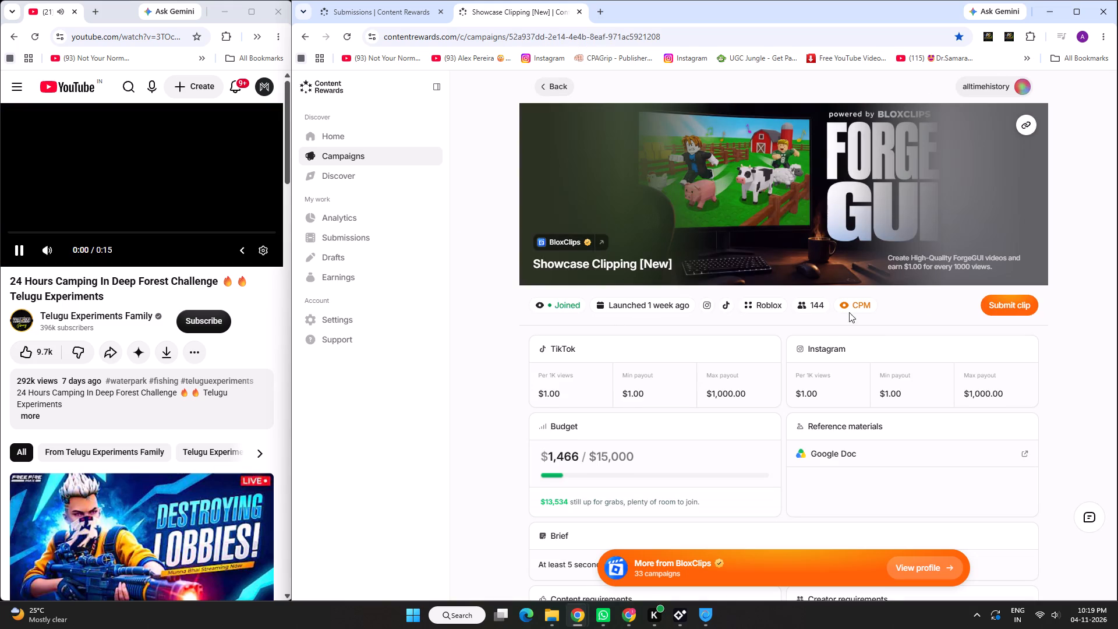
Open the campaign's reference Google Doc and follow its ForgeGUI Showcase footage and music link.
{"action": "scroll", "coordinate": [852, 333], "scroll_direction": "down", "scroll_amount": 2}
{"action": "left_click", "coordinate": [847, 333]}
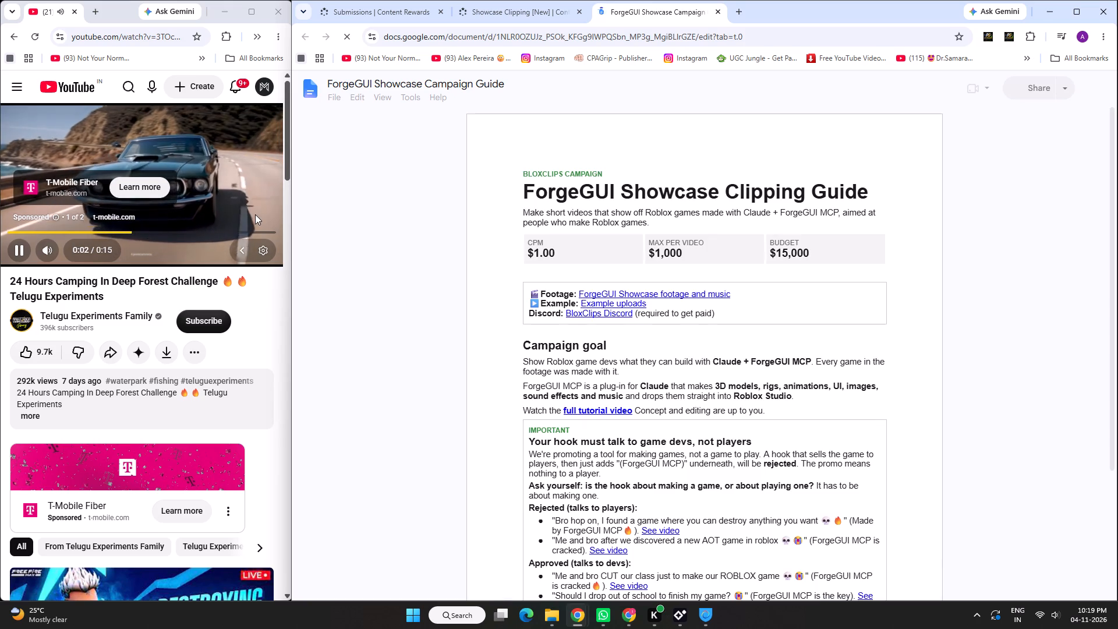
{"action": "scroll", "coordinate": [616, 271], "scroll_direction": "down", "scroll_amount": 1}
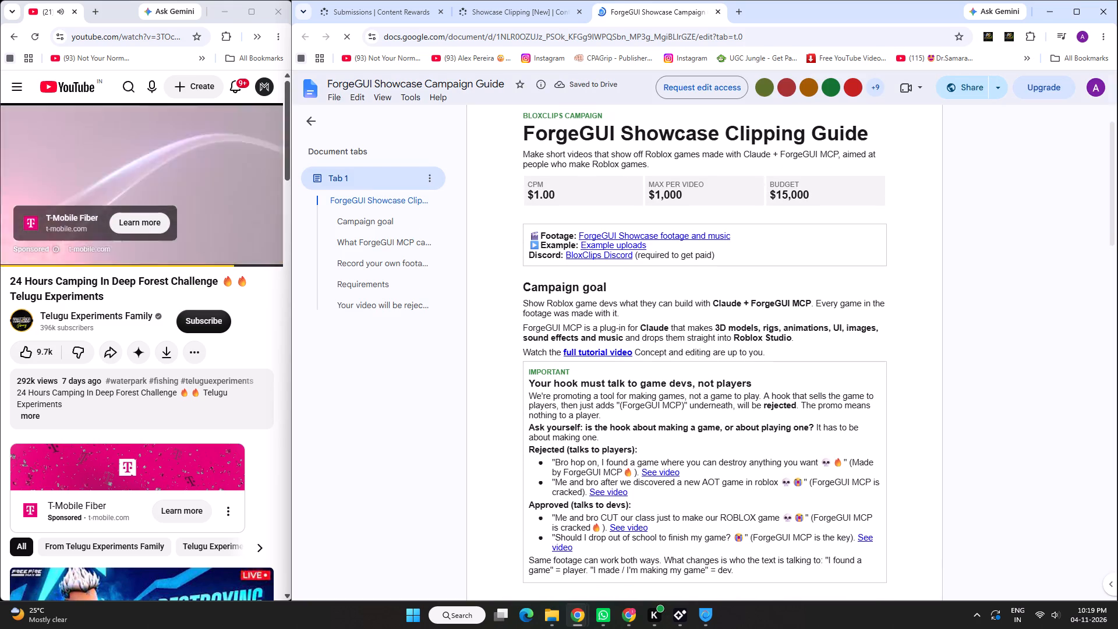
{"action": "left_click", "coordinate": [623, 240]}
{"action": "left_click", "coordinate": [632, 259]}
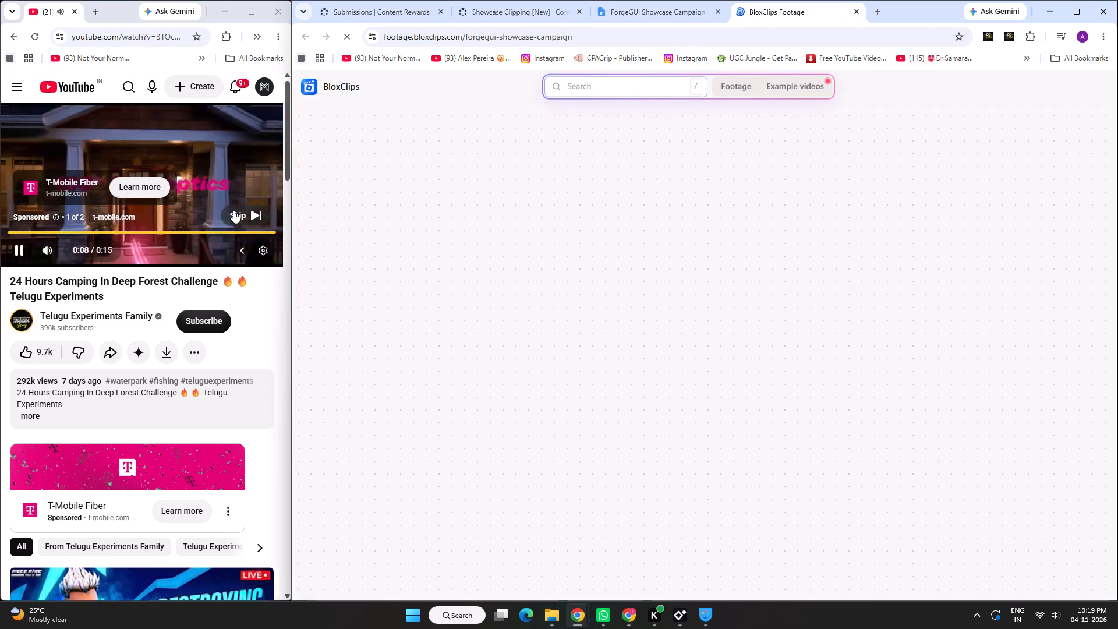
Skip the ad playing on the YouTube camping video.
{"action": "left_click", "coordinate": [233, 210]}
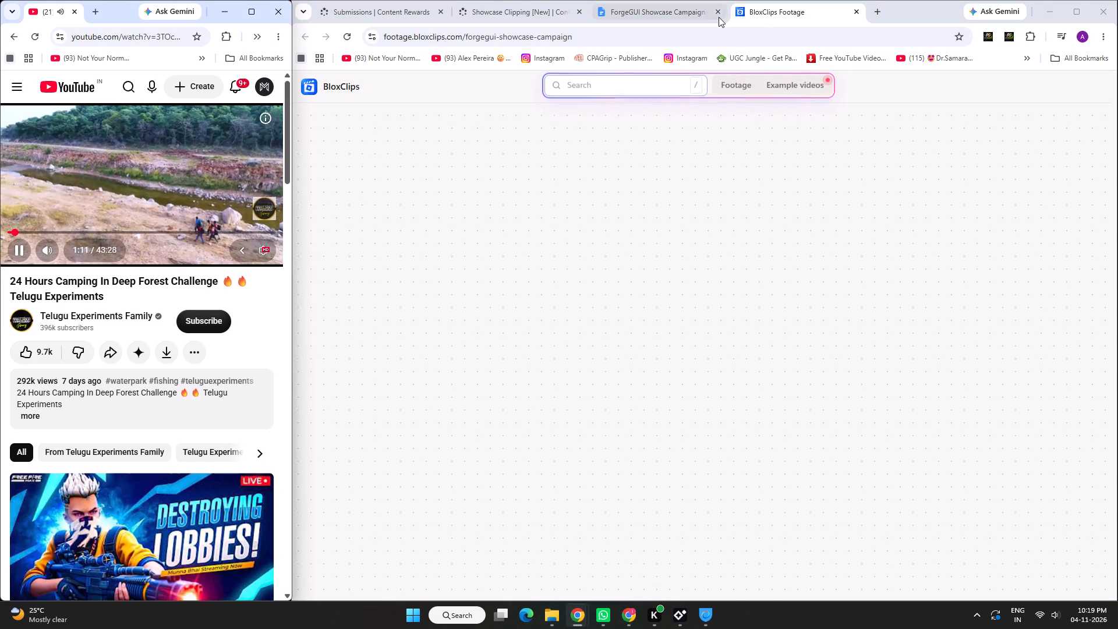
Look at the ForgeGUI Showcase campaign's footage page and its example videos.
{"action": "left_click", "coordinate": [721, 84]}
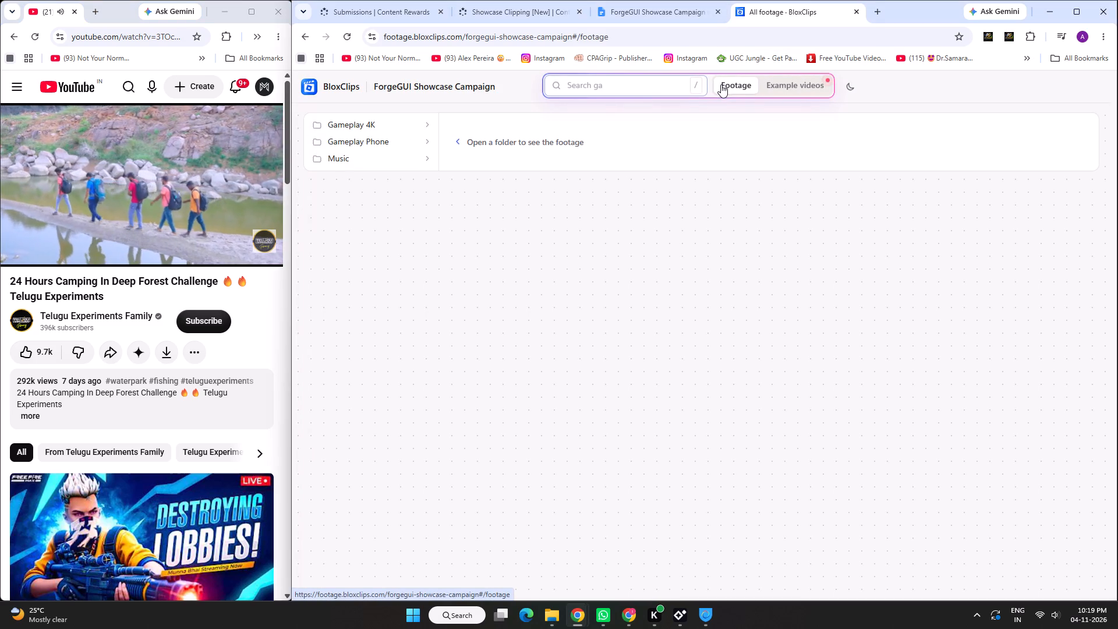
{"action": "left_click", "coordinate": [783, 83]}
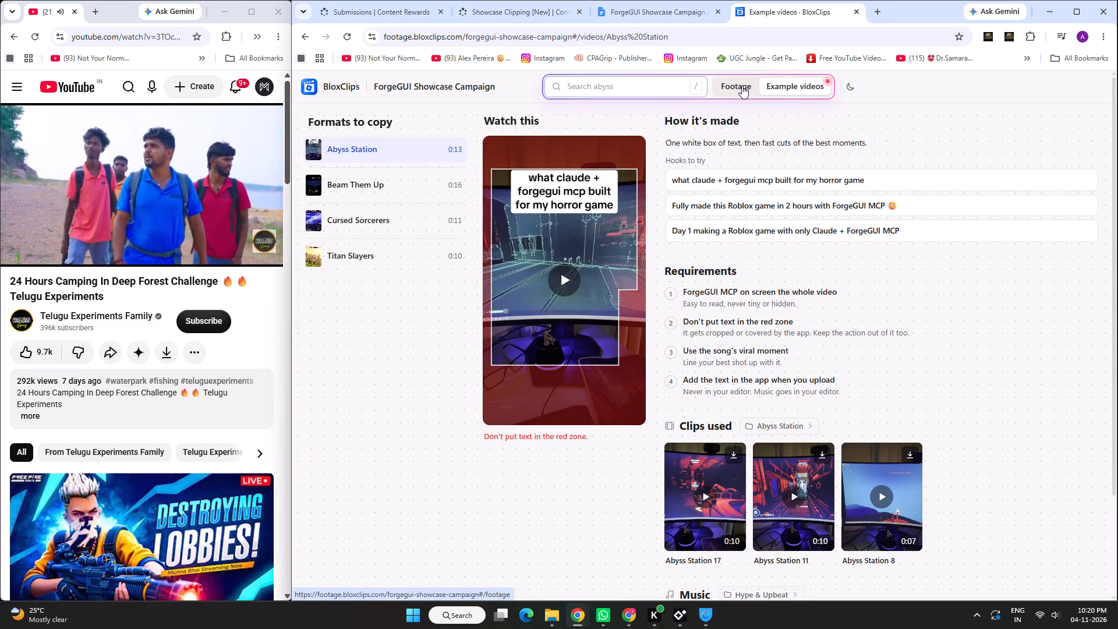
Browse the Abyss Station, Beam Them Up and Cursed Sorcerers folders within the Gameplay 4K footage.
{"action": "left_click", "coordinate": [742, 86]}
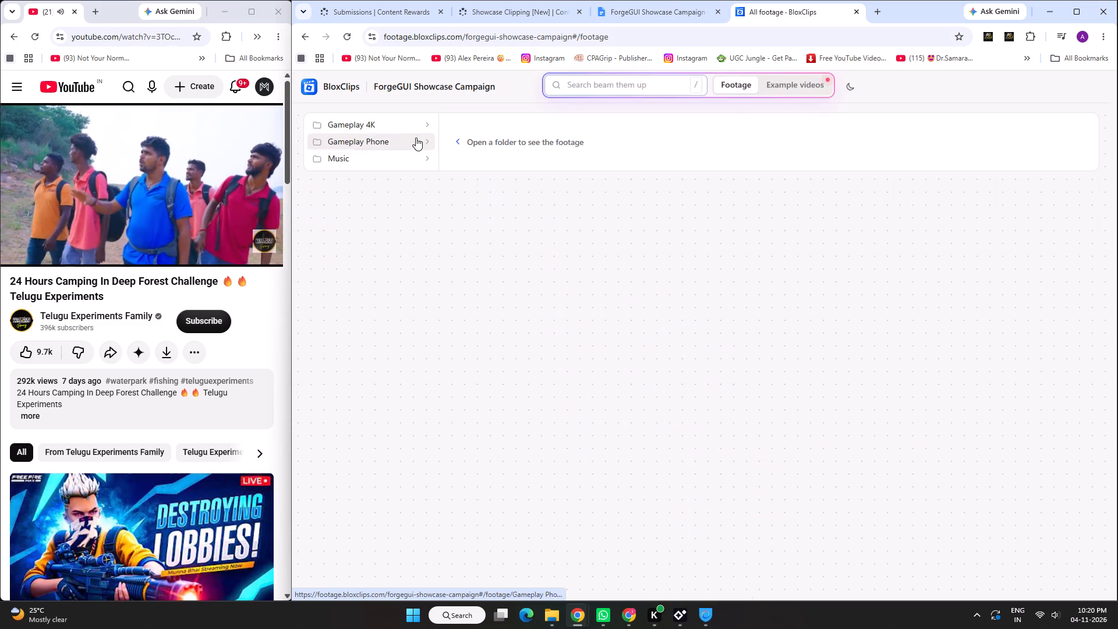
{"action": "left_click", "coordinate": [366, 127]}
{"action": "left_click", "coordinate": [471, 126]}
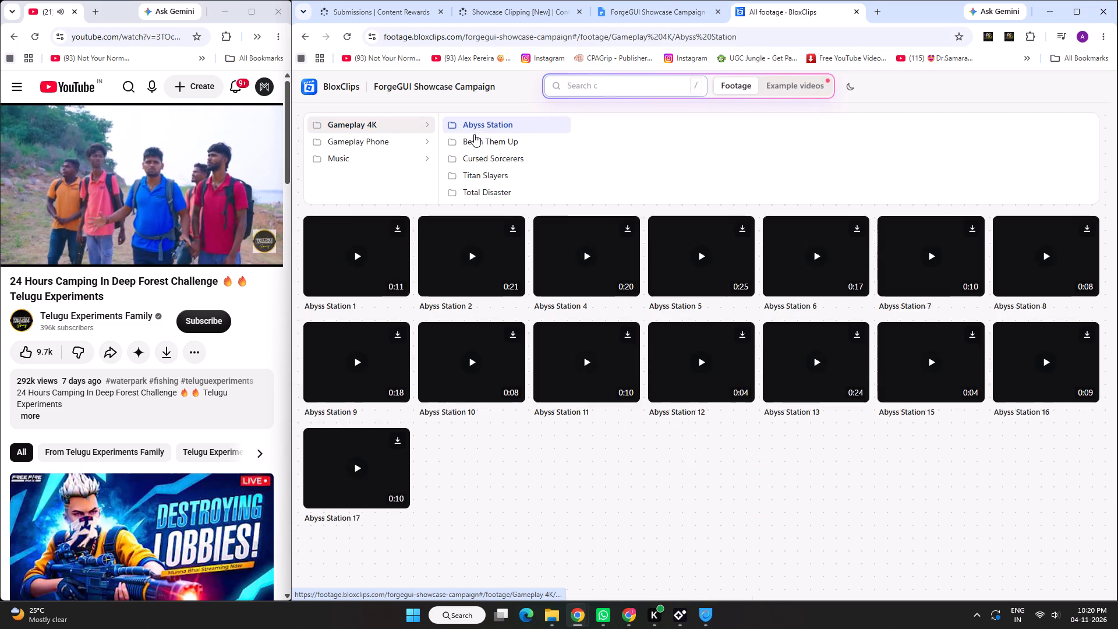
{"action": "left_click", "coordinate": [476, 139]}
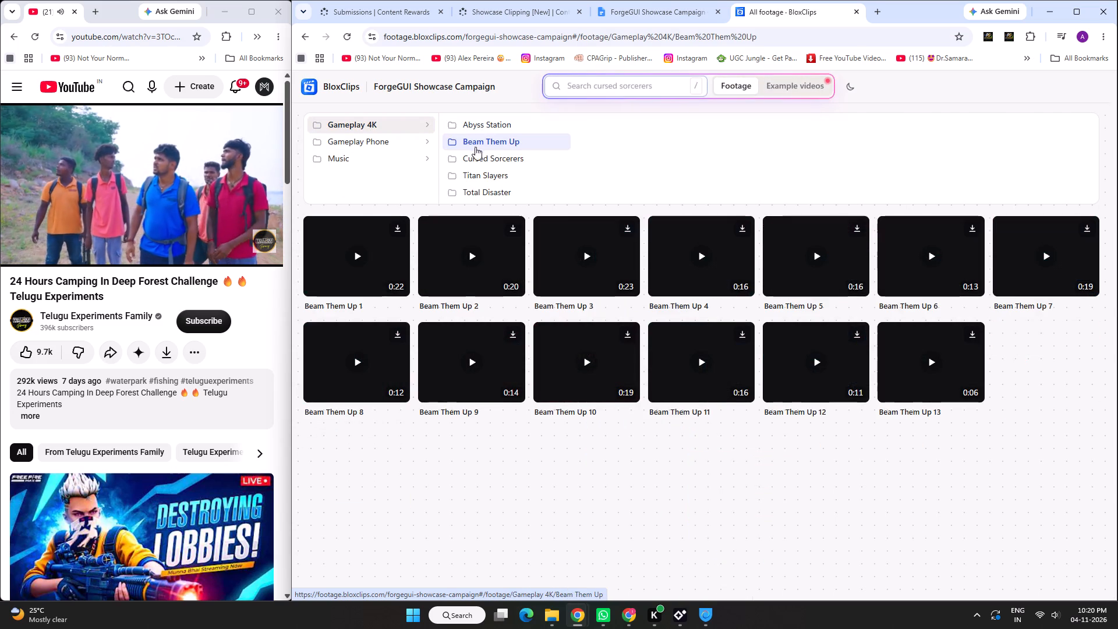
{"action": "left_click", "coordinate": [475, 160]}
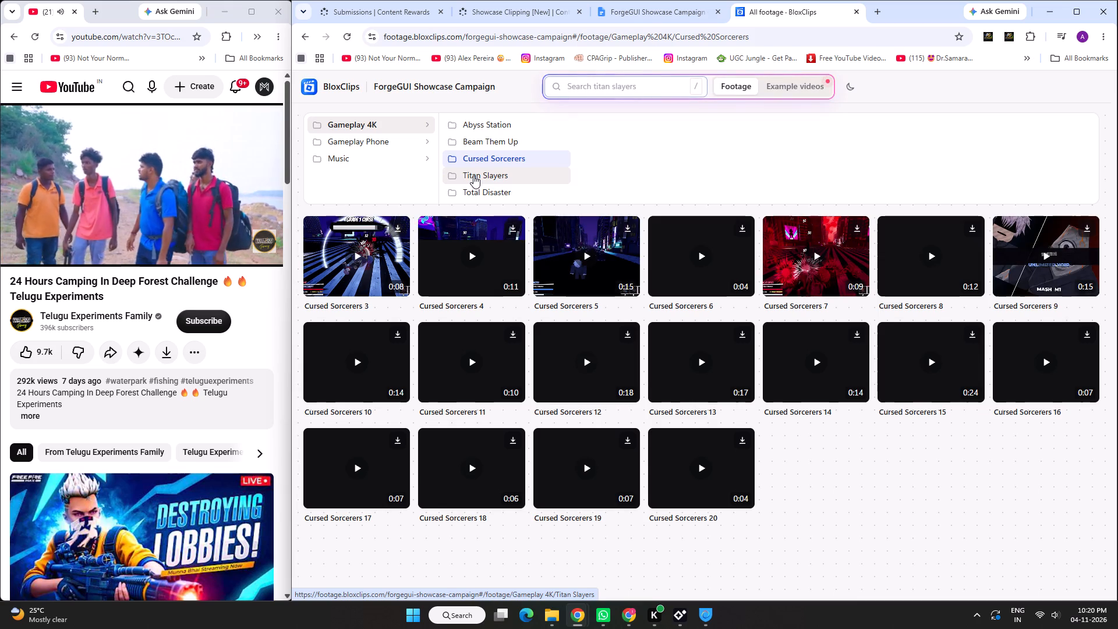
Play a preview of the Cursed Sorcerers 3 clip and close it.
{"action": "left_click", "coordinate": [355, 256]}
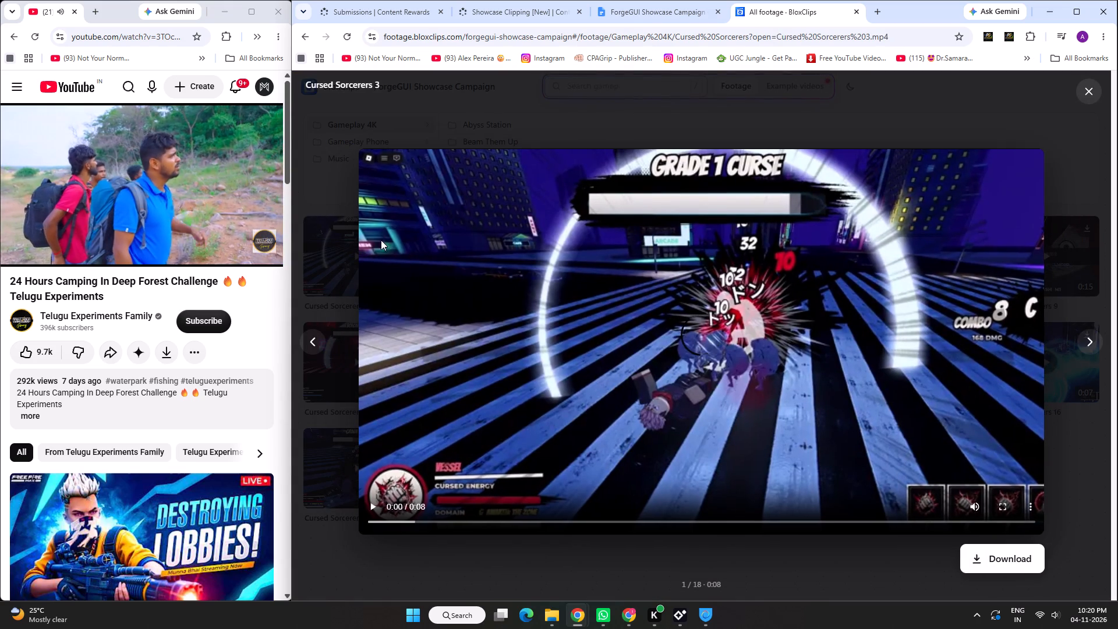
{"action": "left_click", "coordinate": [575, 283]}
{"action": "left_click", "coordinate": [638, 111]}
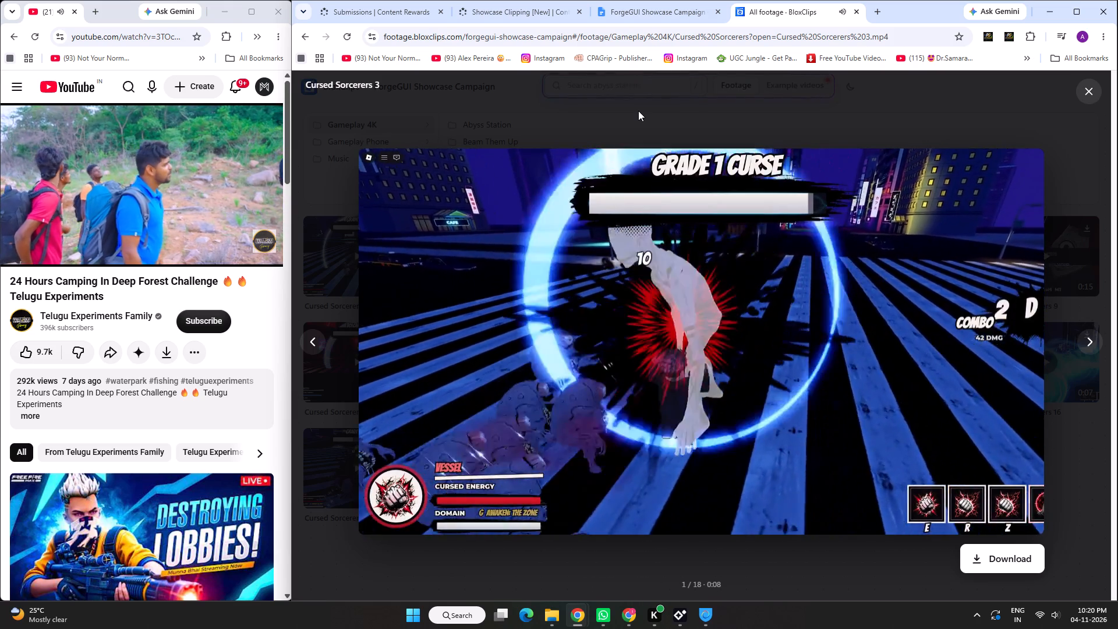
Preview the Beam Them Up 1 clip from the Beam Them Up folder and close it.
{"action": "left_click", "coordinate": [479, 139]}
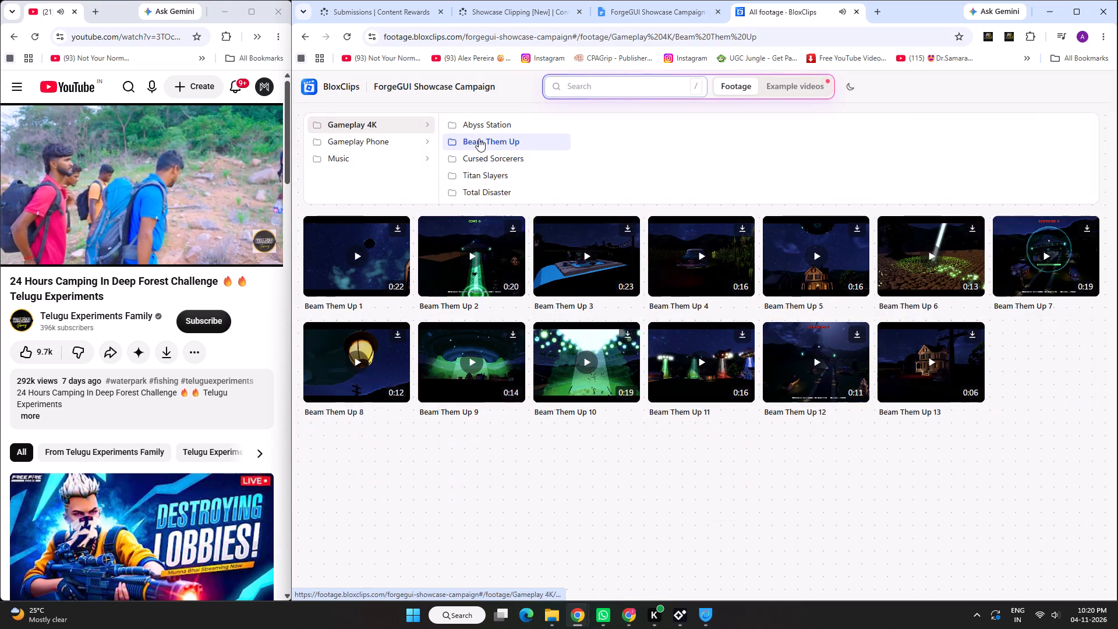
{"action": "left_click", "coordinate": [362, 252]}
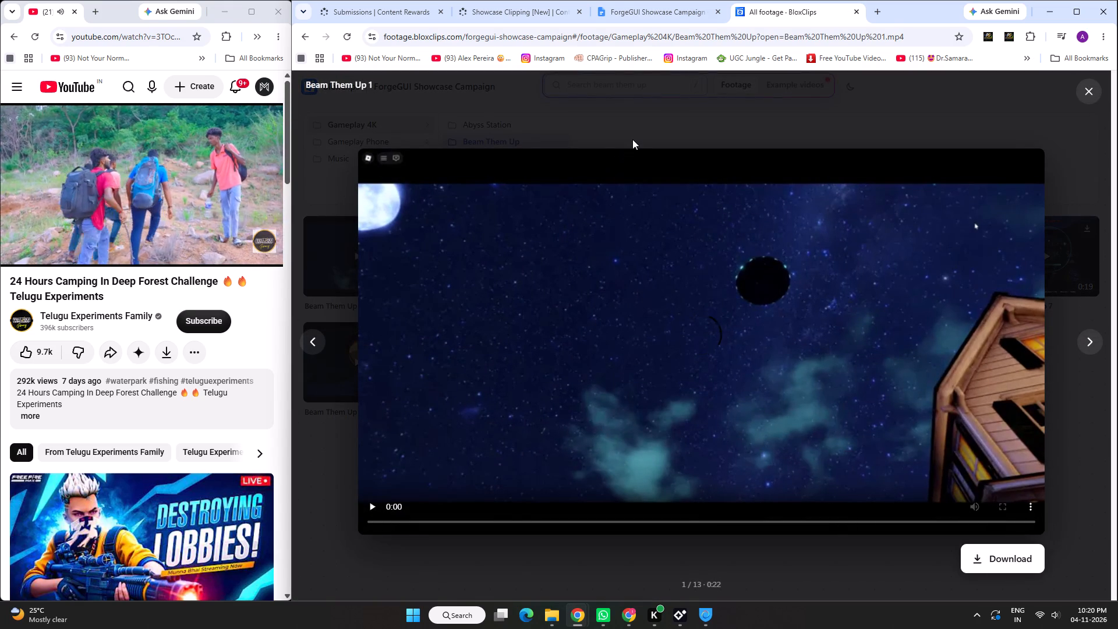
{"action": "left_click", "coordinate": [639, 119]}
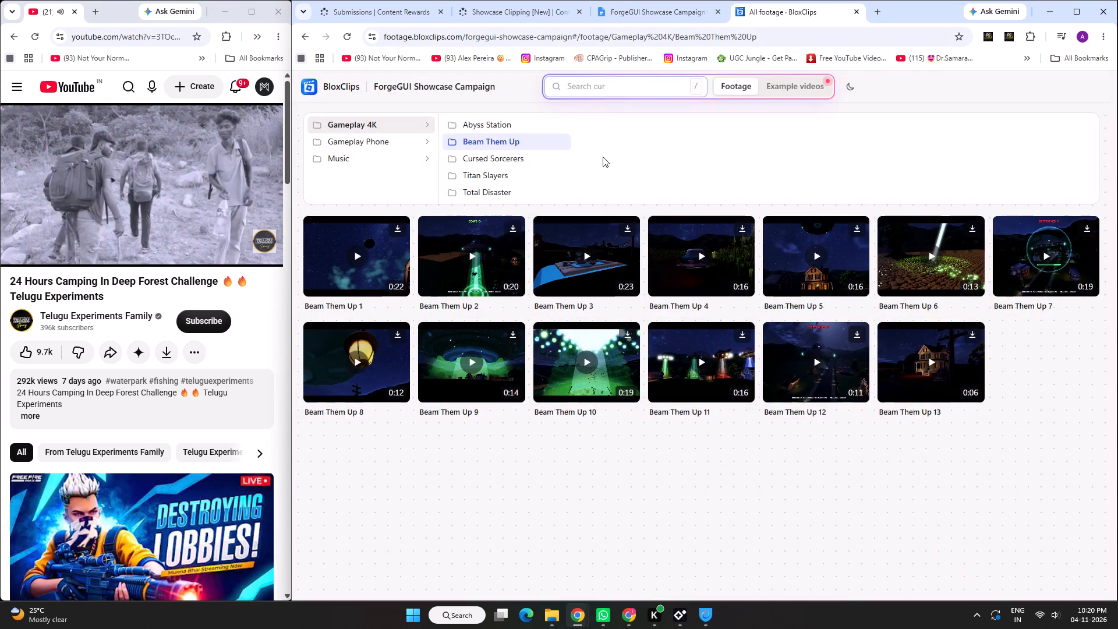
Browse the Cursed Sorcerers and Titan Slayers folders, preview the Titan Slayers 1 clip and close it.
{"action": "left_click", "coordinate": [505, 158]}
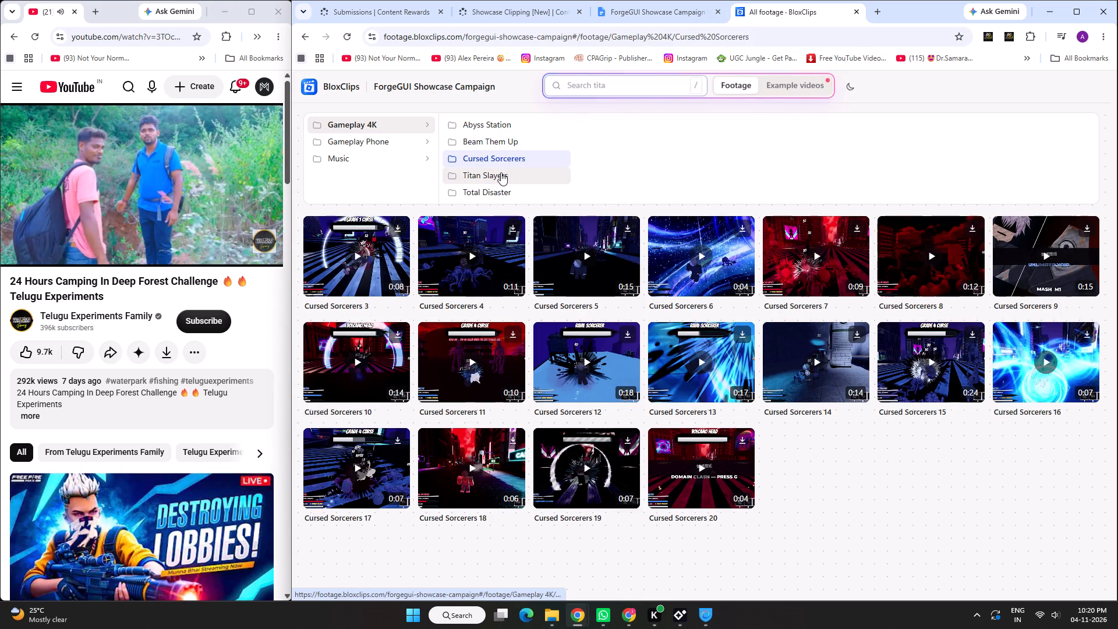
{"action": "left_click", "coordinate": [501, 172]}
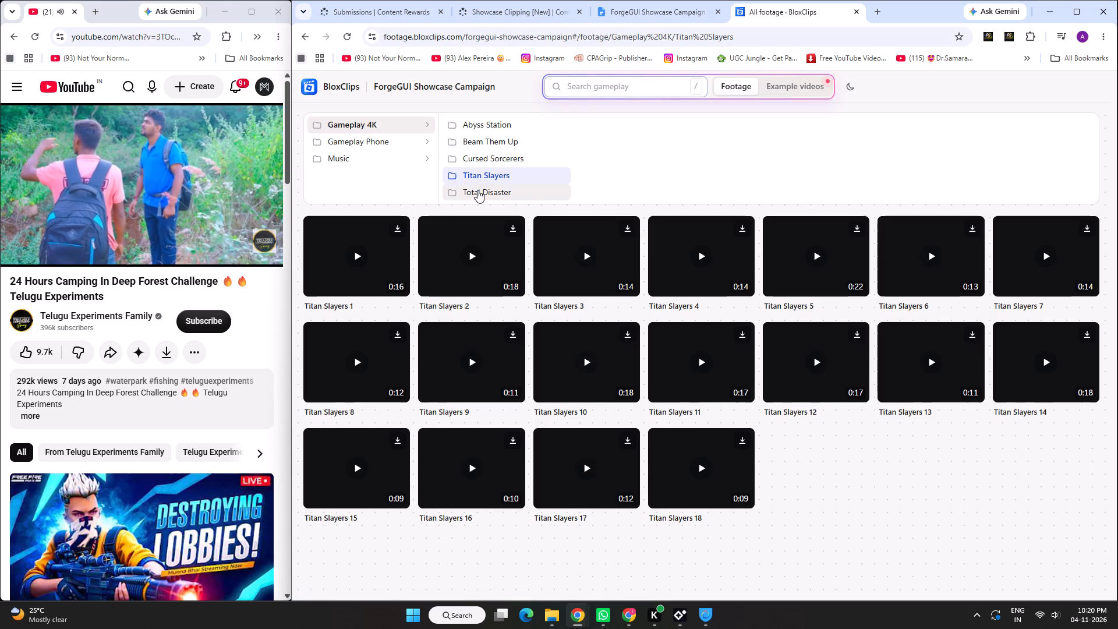
{"action": "left_click", "coordinate": [355, 259]}
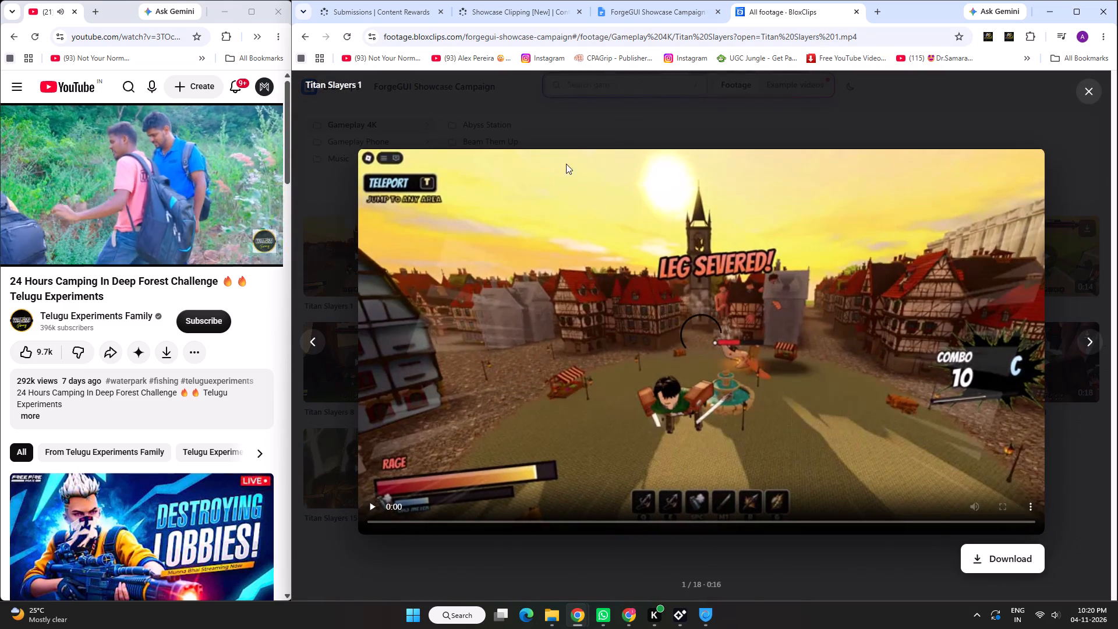
{"action": "left_click", "coordinate": [616, 123]}
Preview the Total Disaster 1 clip from the Total Disaster folder and close it.
{"action": "left_click", "coordinate": [491, 191]}
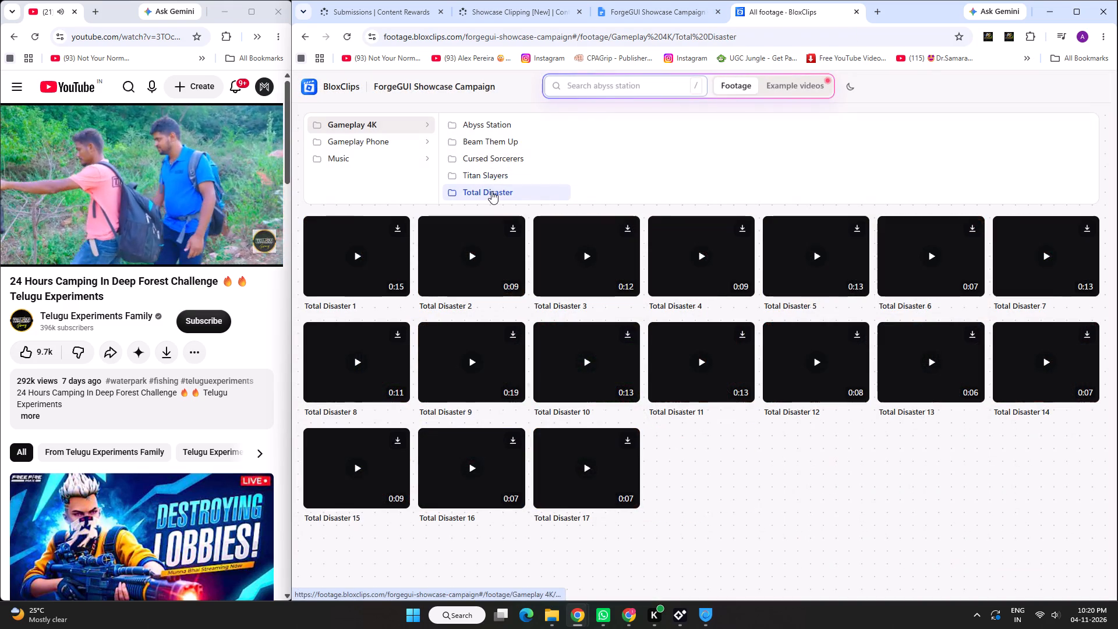
{"action": "left_click", "coordinate": [372, 252]}
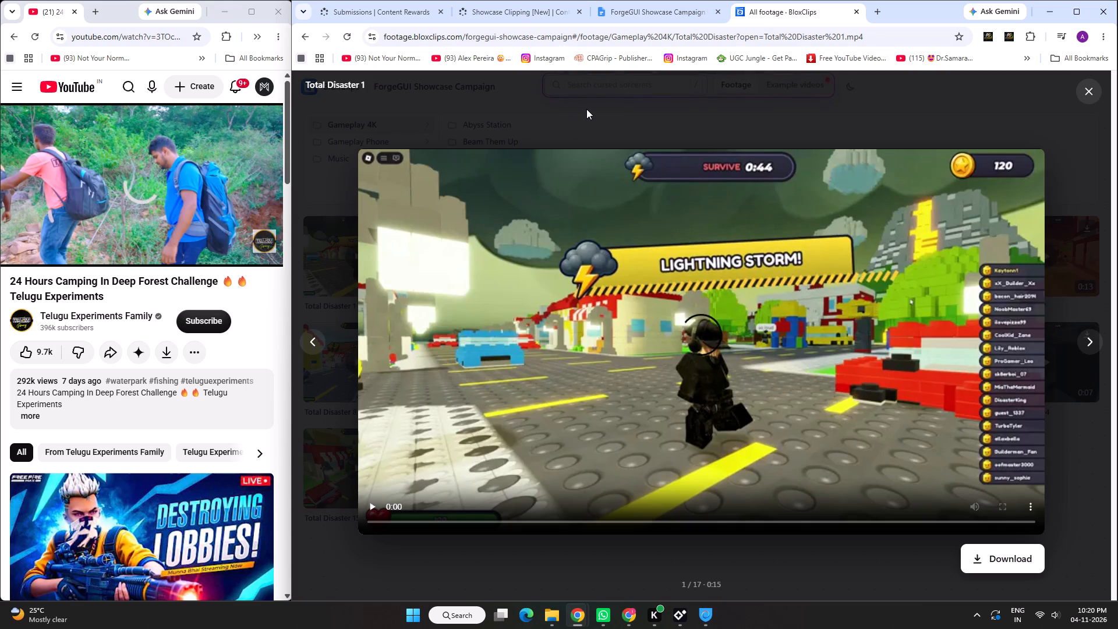
{"action": "left_click", "coordinate": [586, 109]}
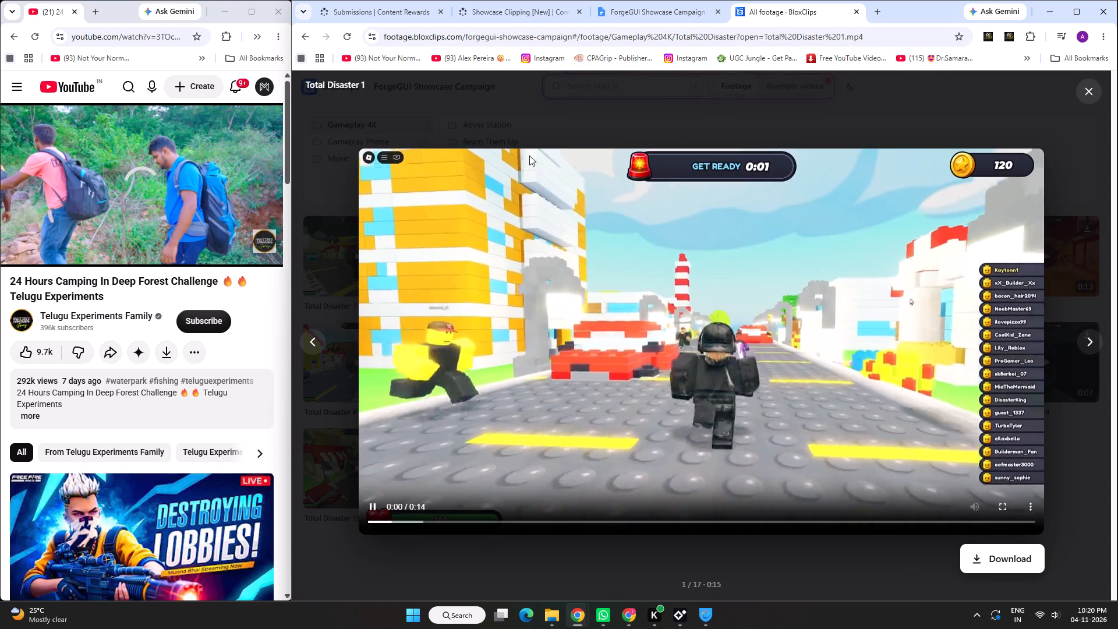
{"action": "left_click", "coordinate": [589, 126]}
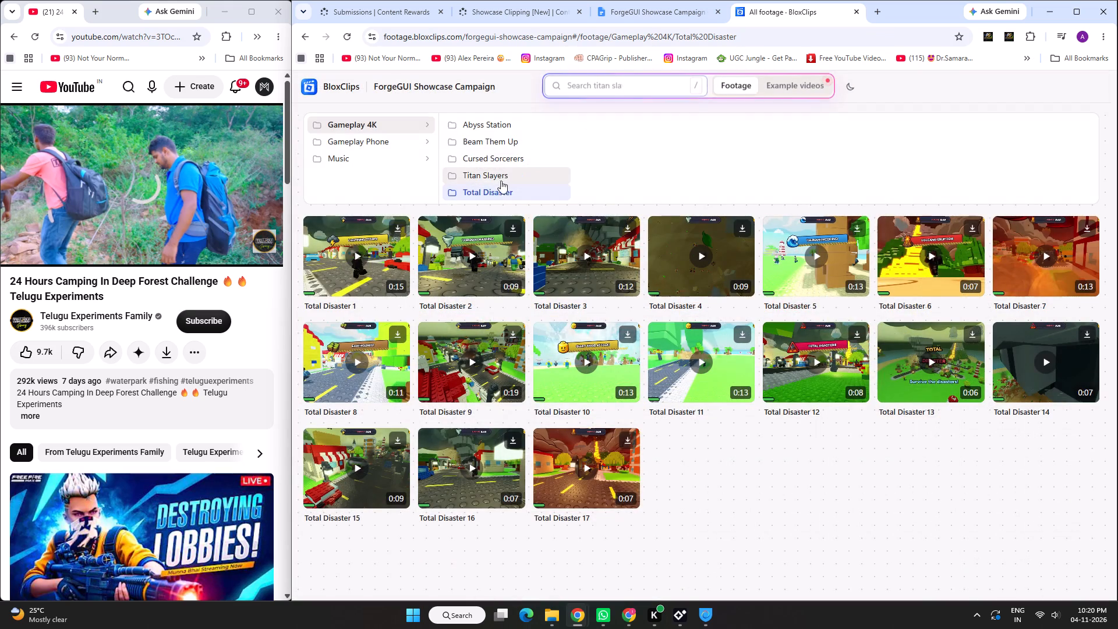
Compare the Titan Slayers and Total Disaster folders, then download the Total Disaster 1 clip and close its preview.
{"action": "left_click", "coordinate": [492, 173]}
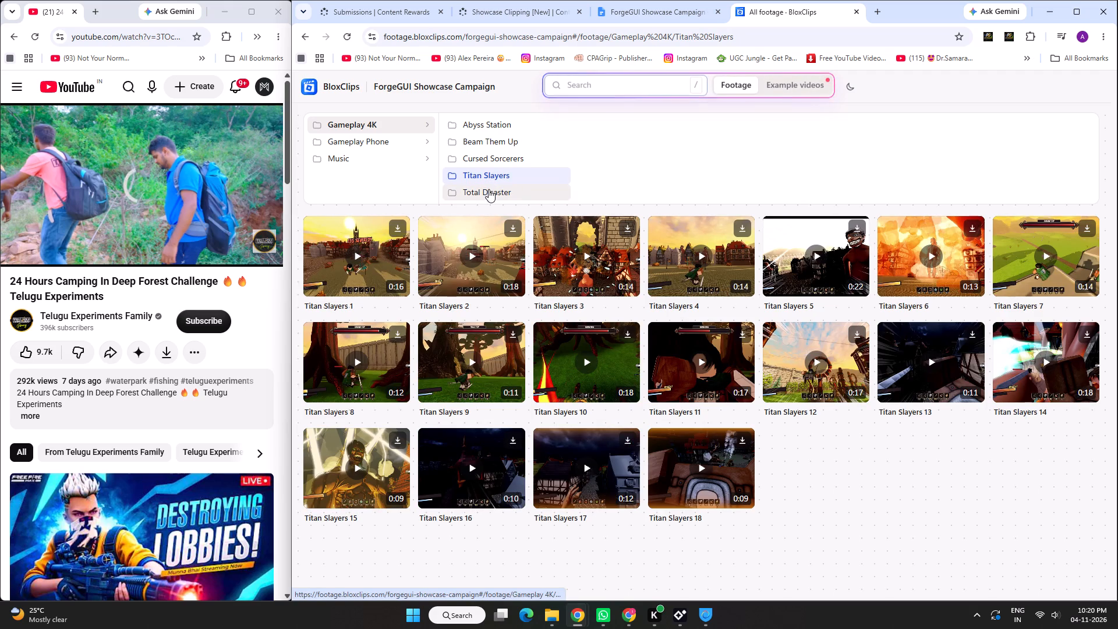
{"action": "left_click", "coordinate": [489, 189]}
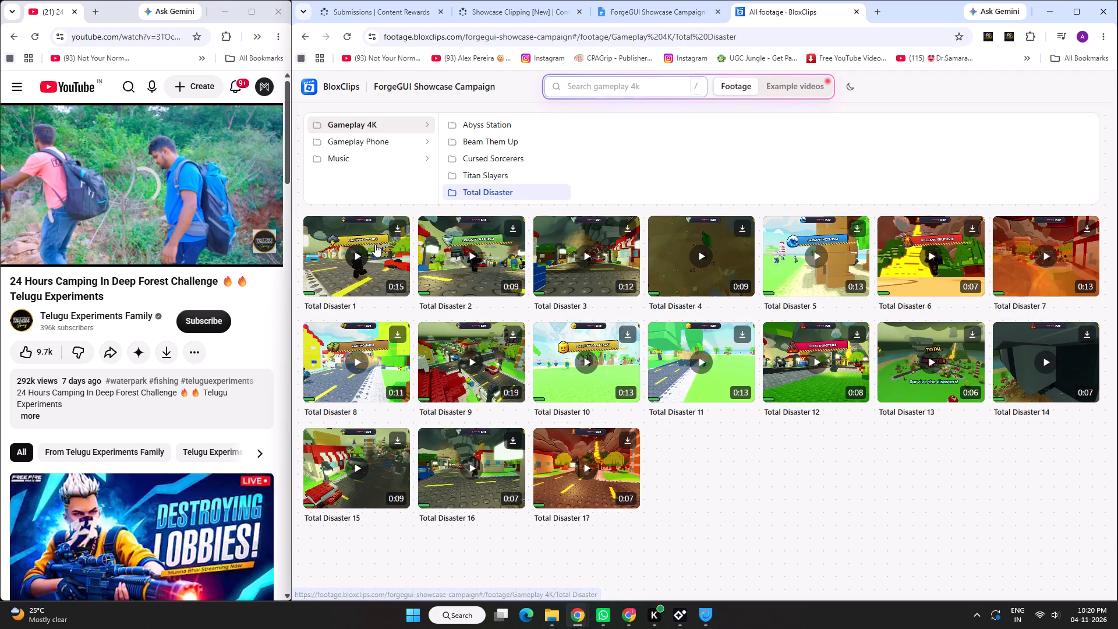
{"action": "left_click", "coordinate": [359, 248]}
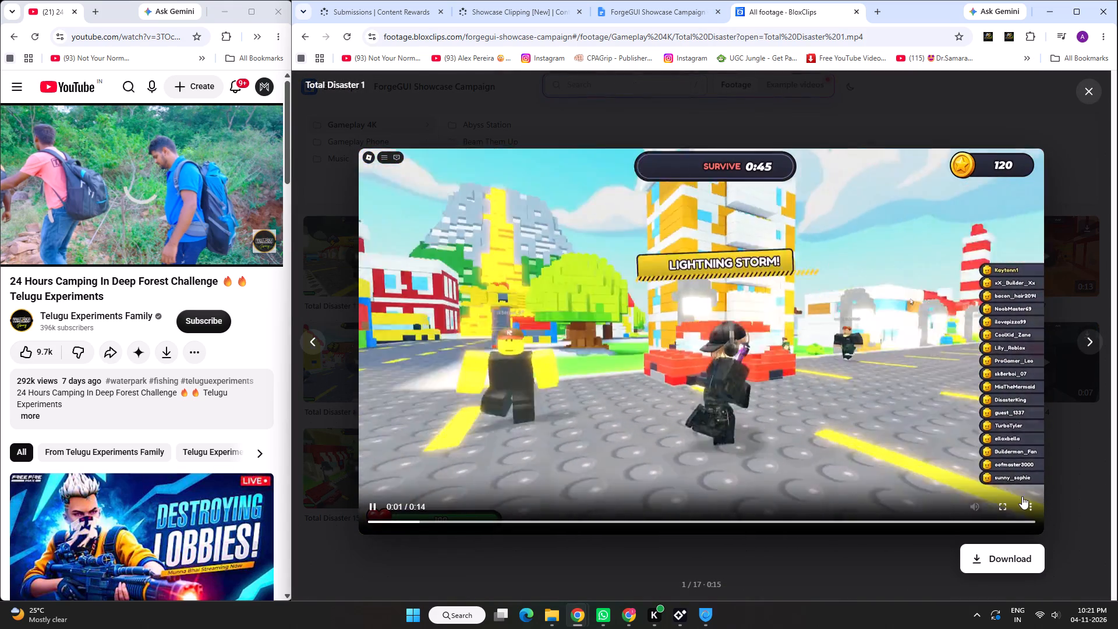
{"action": "left_click", "coordinate": [1025, 501]}
{"action": "left_click", "coordinate": [987, 449]}
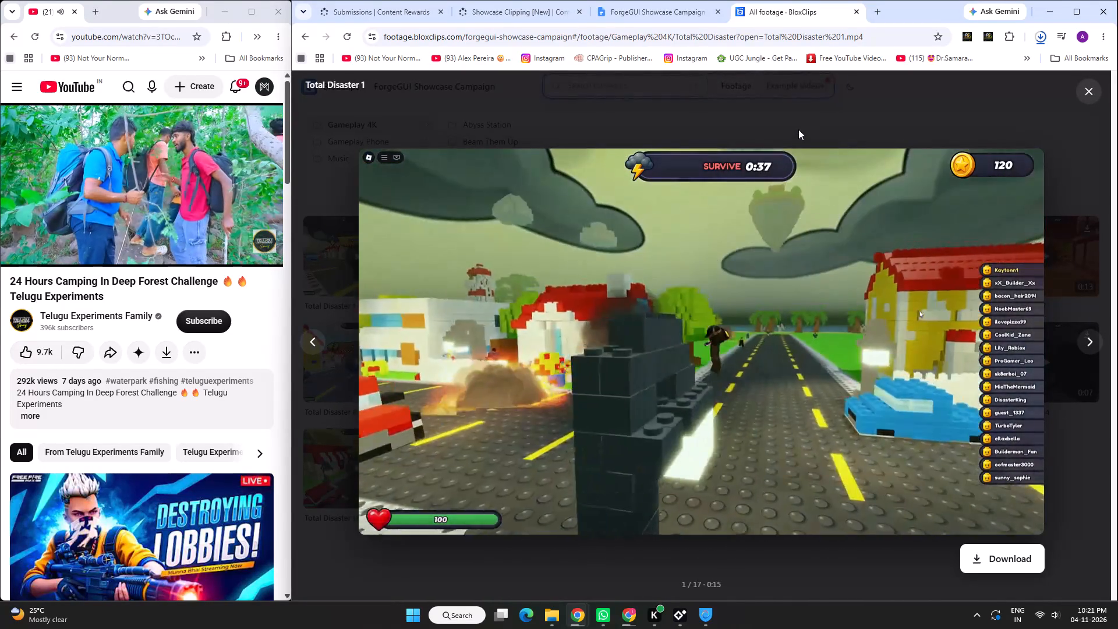
{"action": "left_click", "coordinate": [798, 129]}
Preview the Total Disaster 2 clip and close it.
{"action": "left_click", "coordinate": [474, 256]}
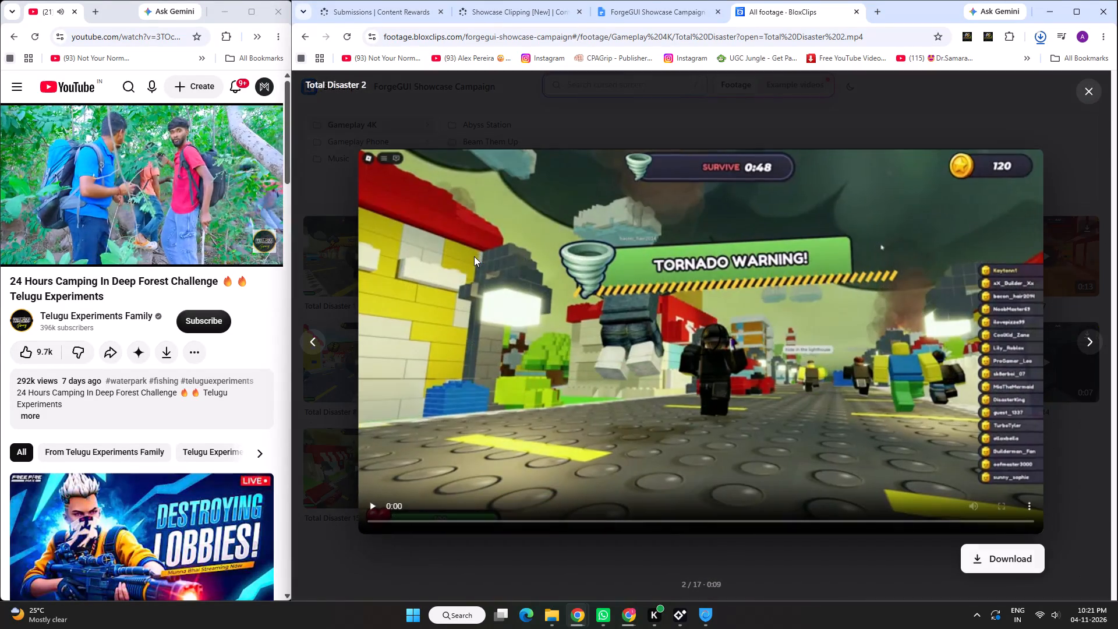
{"action": "left_click", "coordinate": [812, 129]}
Open the preview of the Total Disaster 3 clip and pause it.
{"action": "left_click", "coordinate": [603, 255]}
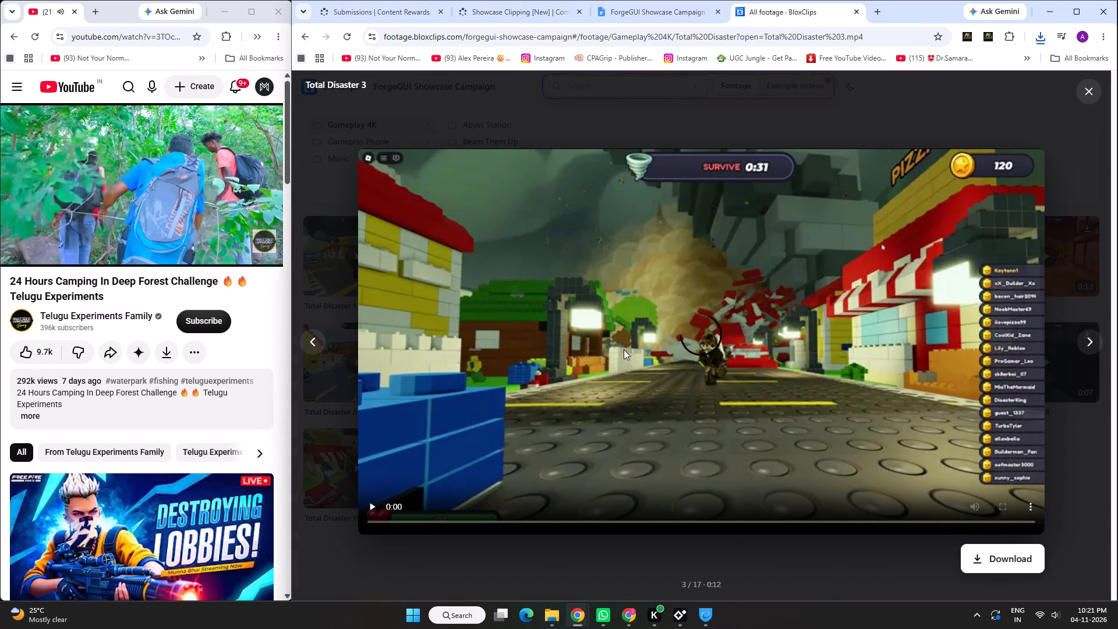
{"action": "left_click", "coordinate": [631, 369]}
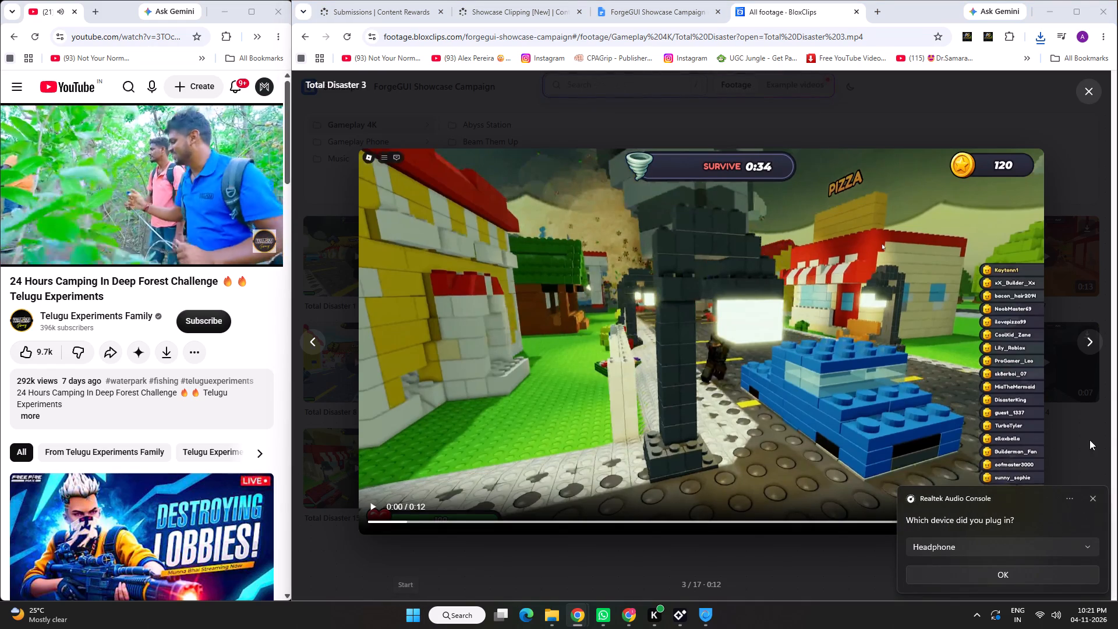
Confirm Headphone as the plugged-in audio device.
{"action": "left_click", "coordinate": [1028, 571]}
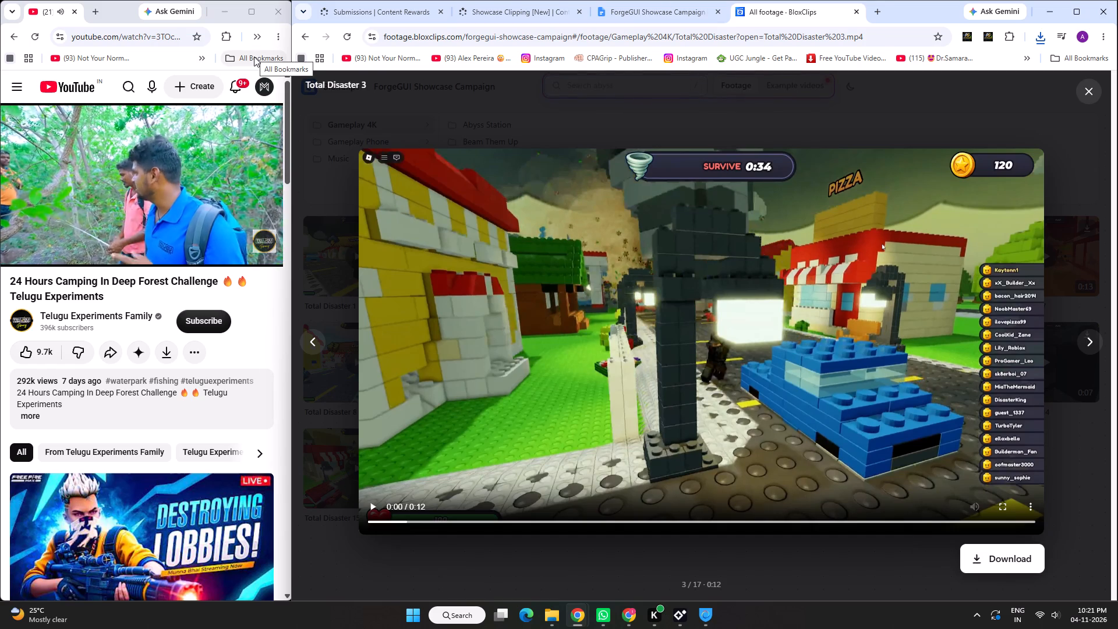
Launch CapCut and dismiss the version update offer.
{"action": "left_click", "coordinate": [407, 606]}
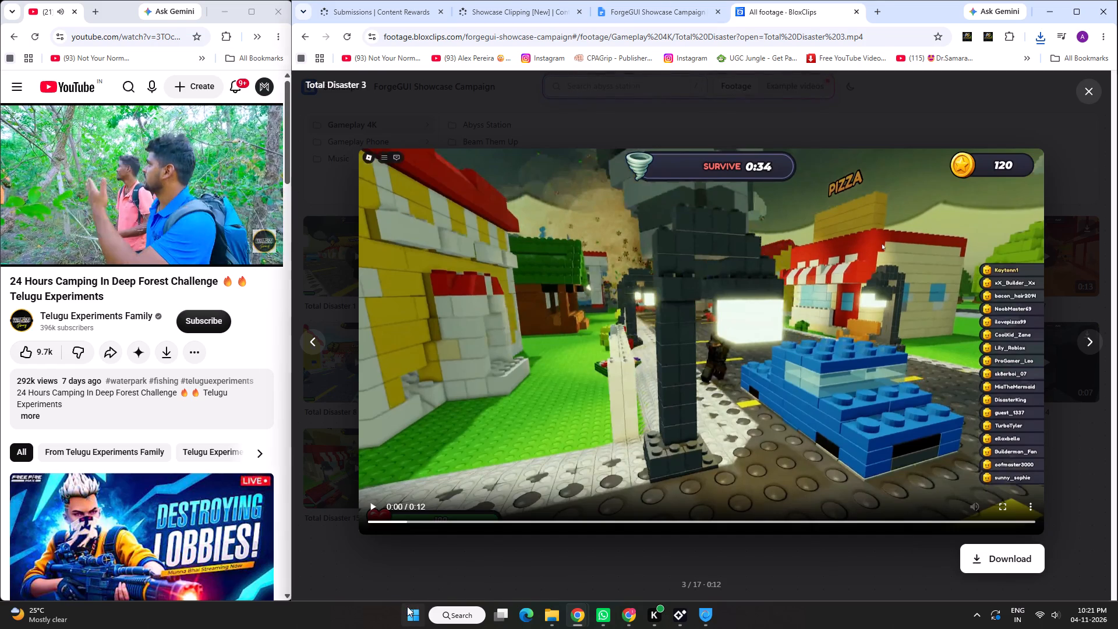
{"action": "left_click", "coordinate": [705, 441]}
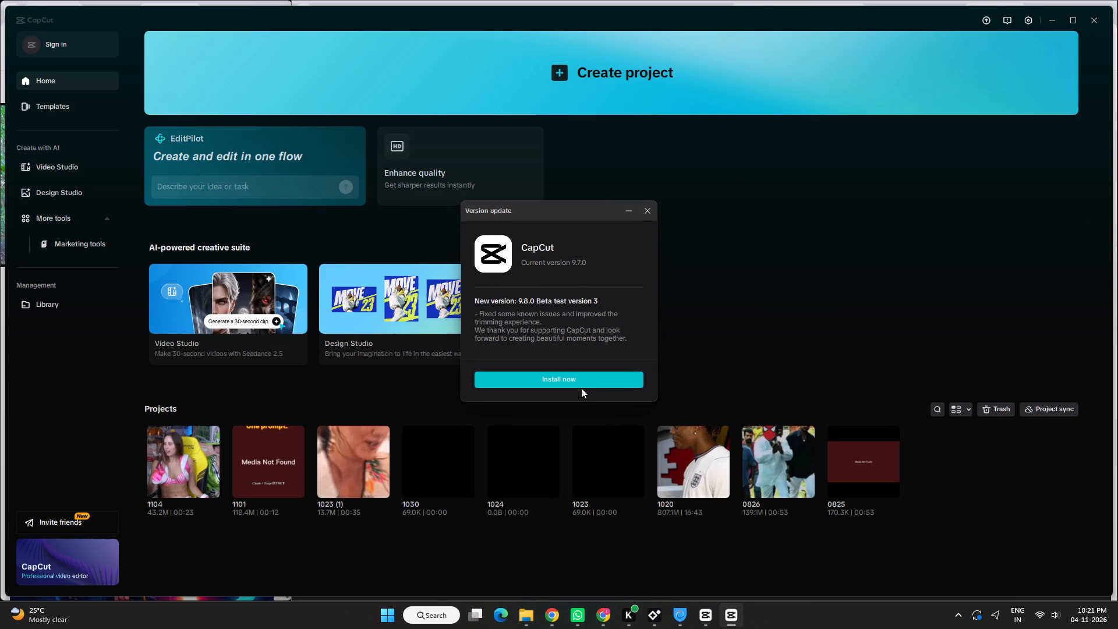
{"action": "left_click", "coordinate": [646, 218]}
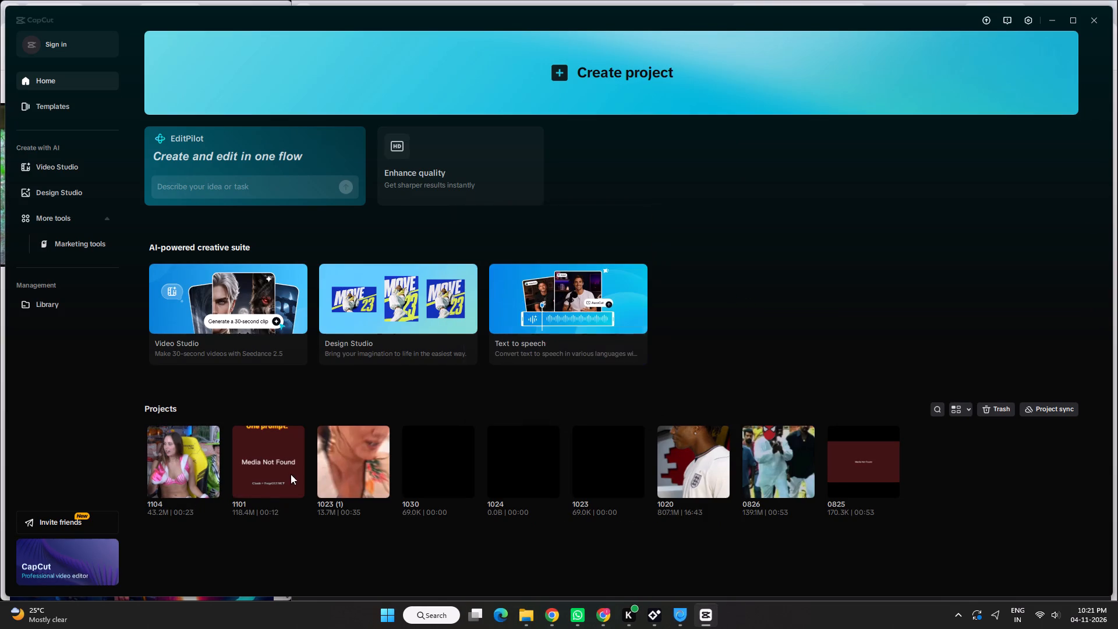
Move the CapCut project 1104 to the trash.
{"action": "left_click", "coordinate": [213, 489]}
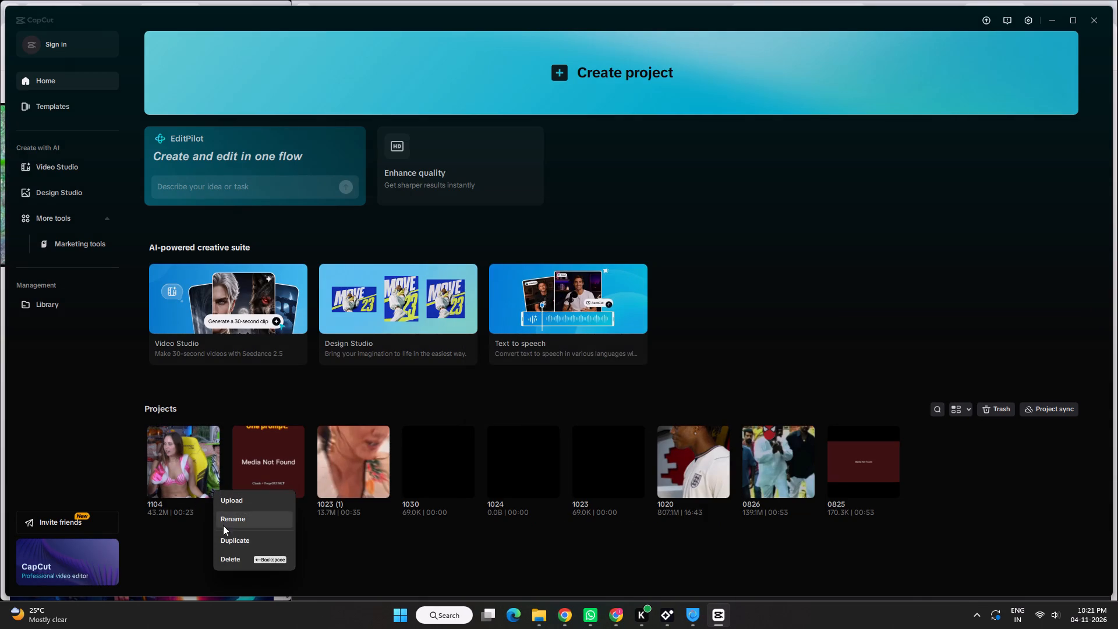
{"action": "left_click", "coordinate": [229, 551]}
{"action": "left_click", "coordinate": [511, 337]}
{"action": "left_click", "coordinate": [507, 346]}
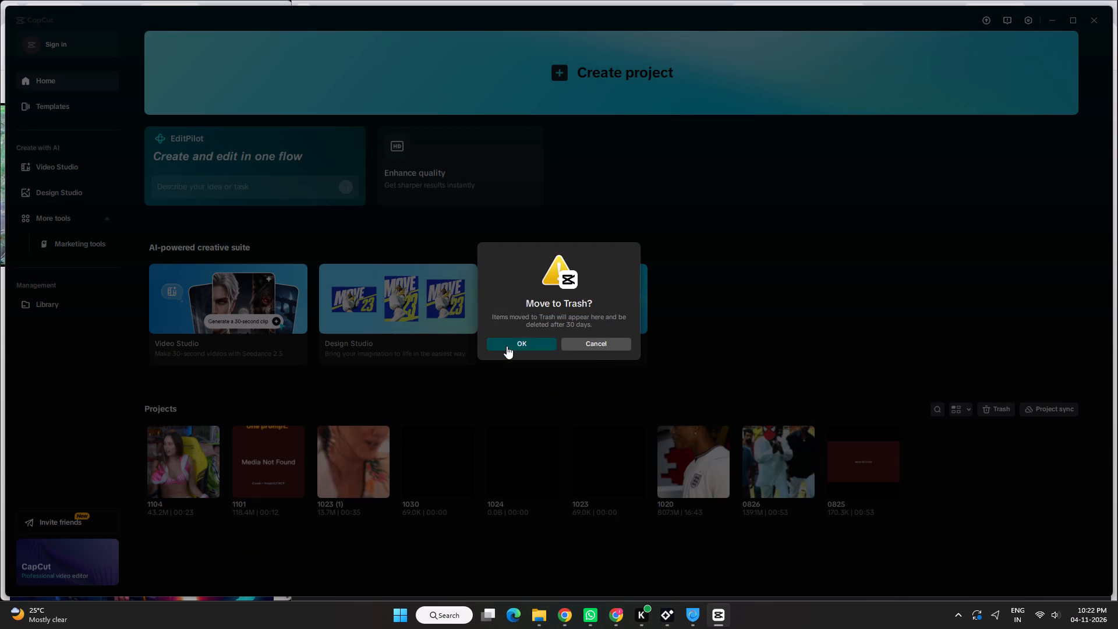
Open the CapCut project 1101 and skip linking its missing media files.
{"action": "left_click", "coordinate": [187, 444]}
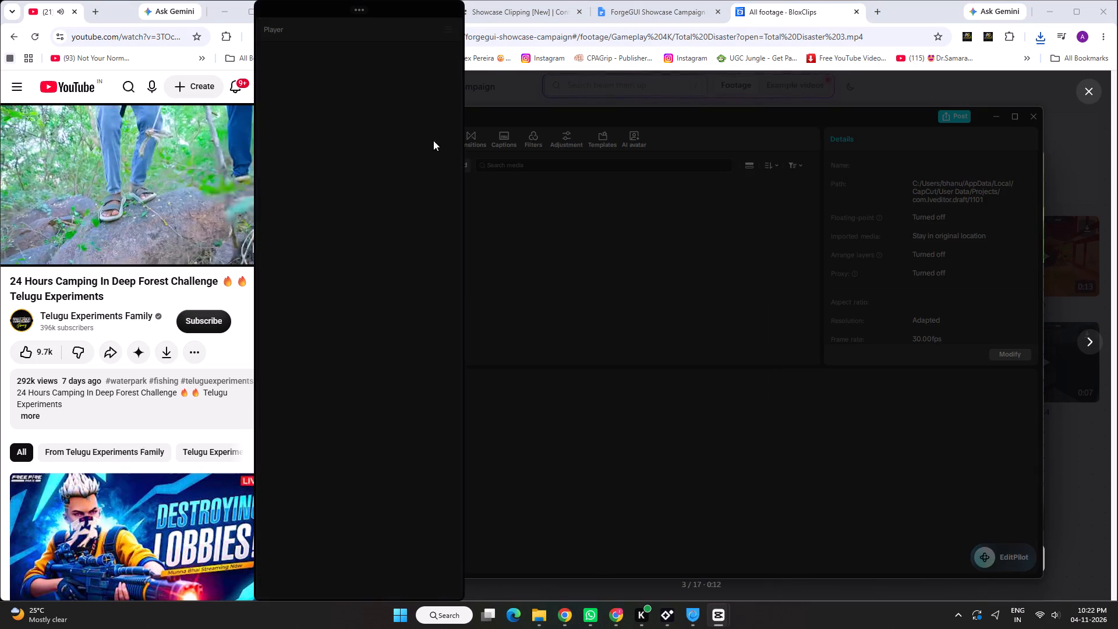
{"action": "left_click", "coordinate": [606, 118]}
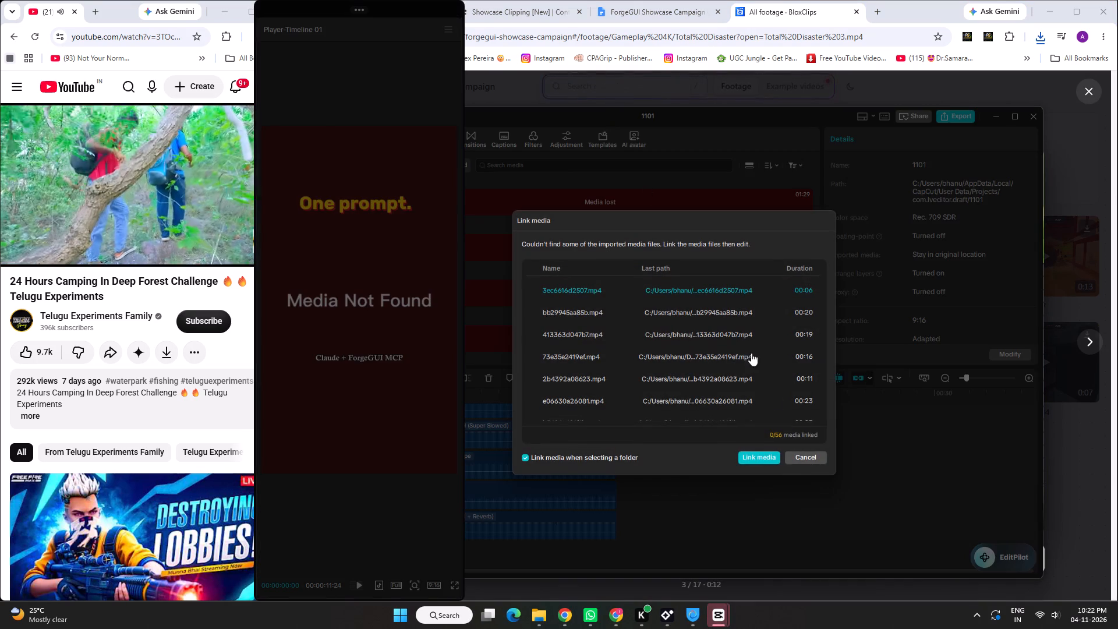
{"action": "left_click", "coordinate": [798, 452]}
Arrange the detached player window and the main editor window of project 1101 side by side.
{"action": "left_click_drag", "start_coordinate": [580, 116], "coordinate": [746, 129]}
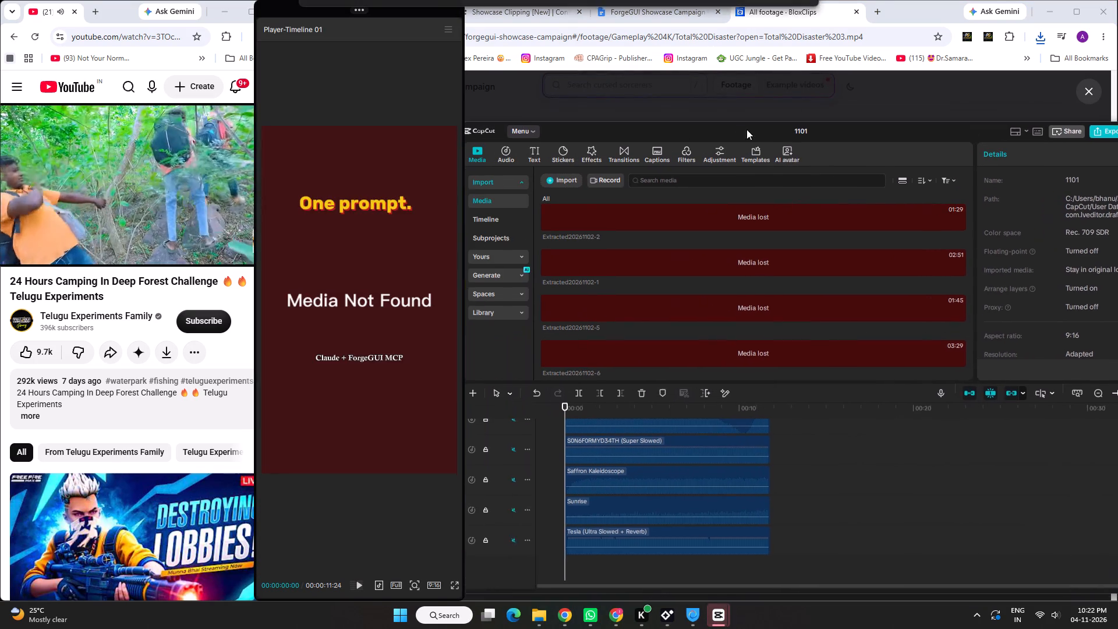
{"action": "left_click_drag", "start_coordinate": [746, 129], "coordinate": [762, 114]}
{"action": "left_click_drag", "start_coordinate": [316, 11], "coordinate": [319, 51]}
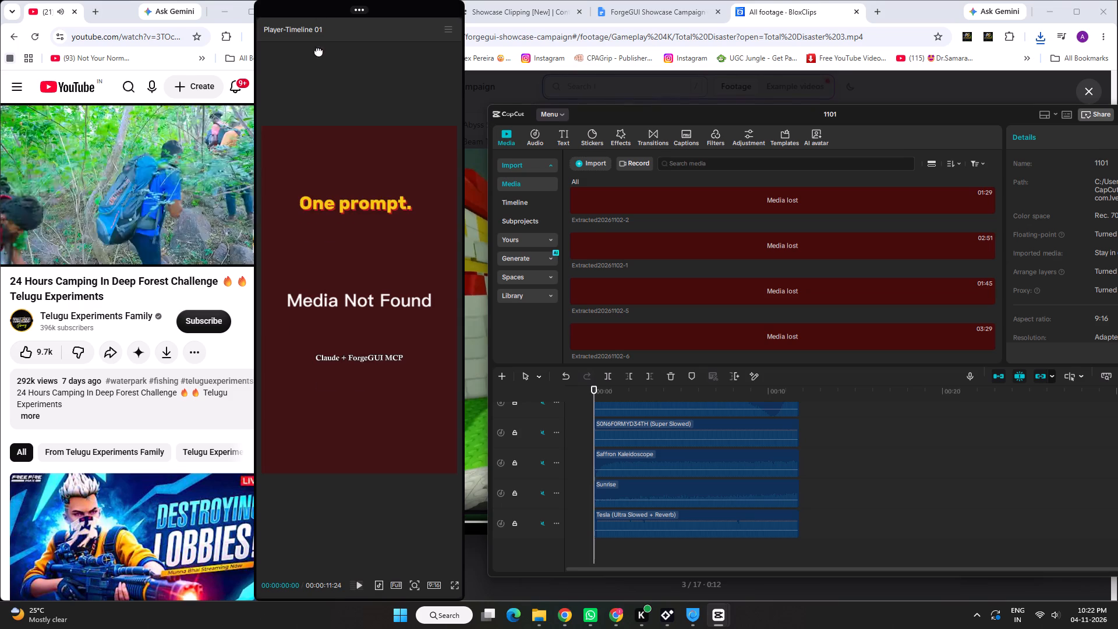
{"action": "left_click_drag", "start_coordinate": [319, 51], "coordinate": [337, 16]}
{"action": "left_click_drag", "start_coordinate": [668, 118], "coordinate": [673, 117]}
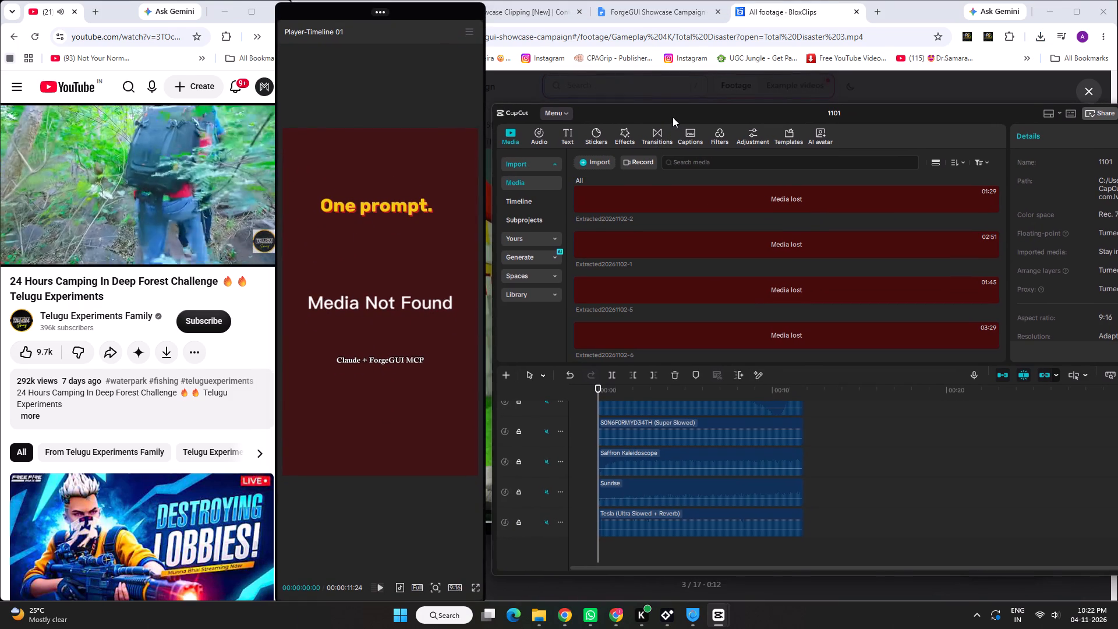
{"action": "left_click_drag", "start_coordinate": [673, 117], "coordinate": [690, 118]}
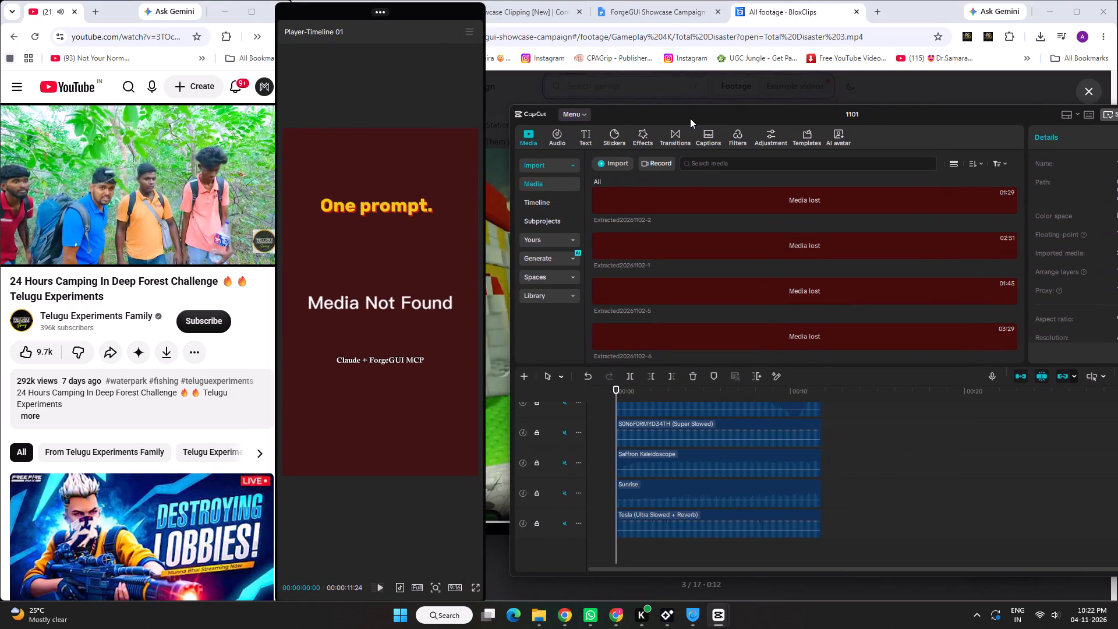
{"action": "left_click_drag", "start_coordinate": [690, 118], "coordinate": [676, 115]}
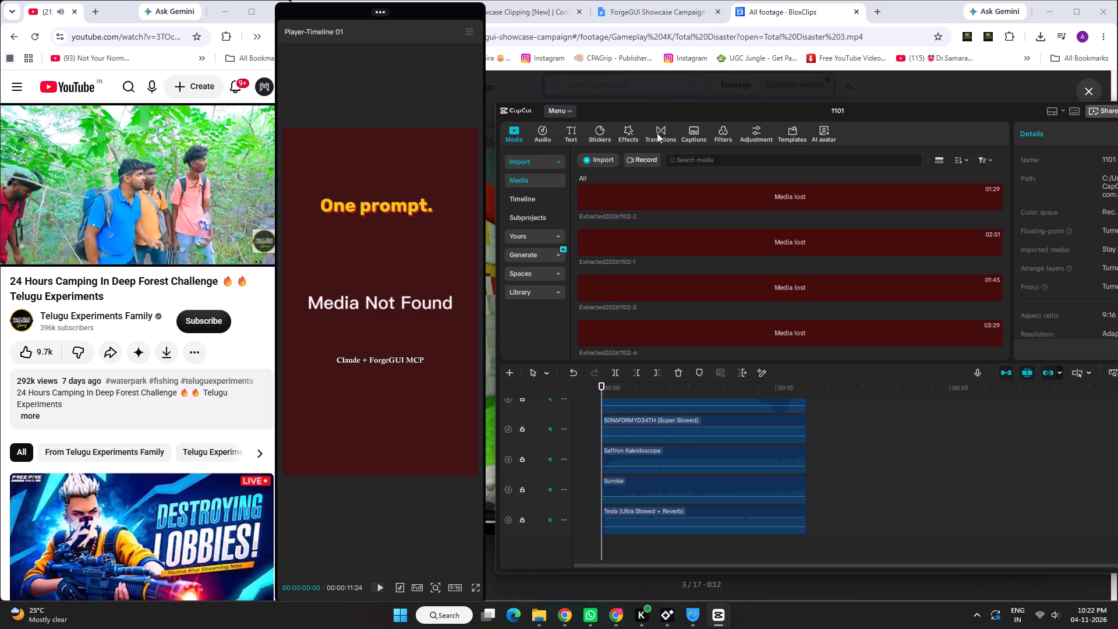
{"action": "left_click_drag", "start_coordinate": [663, 115], "coordinate": [651, 121]}
{"action": "left_click_drag", "start_coordinate": [738, 116], "coordinate": [726, 121]}
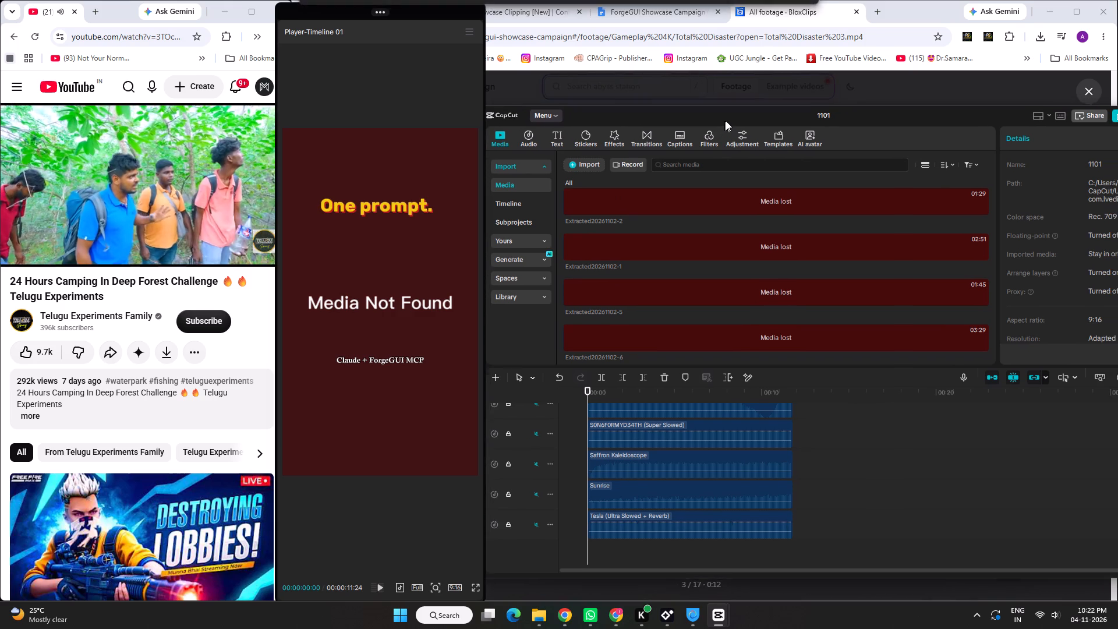
{"action": "left_click_drag", "start_coordinate": [726, 121], "coordinate": [731, 117]}
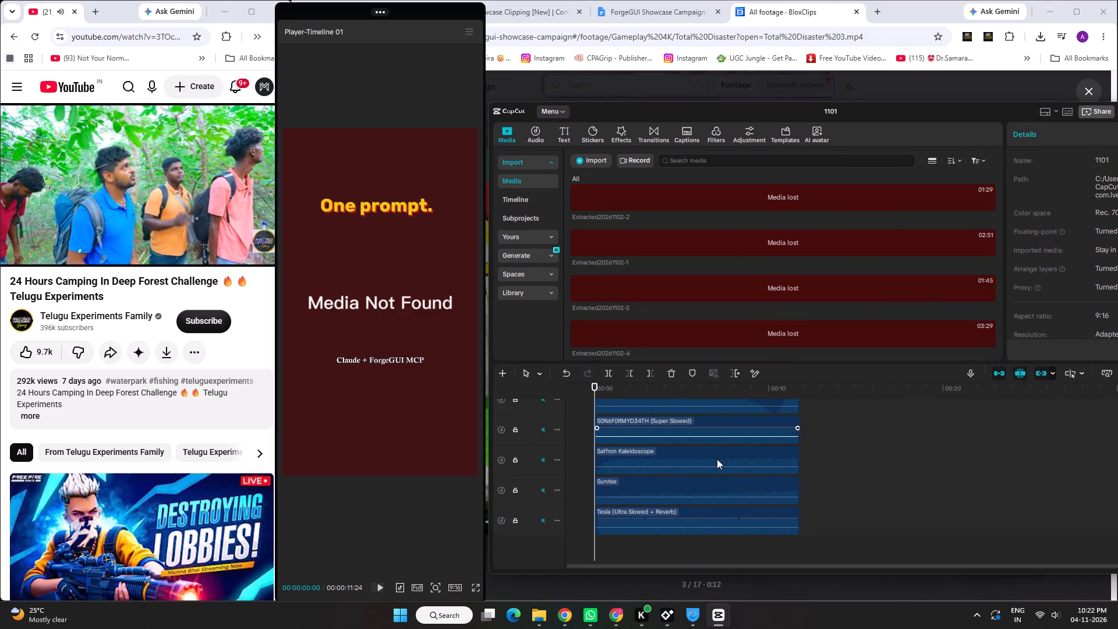
{"action": "scroll", "coordinate": [717, 459], "scroll_direction": "up", "scroll_amount": 16}
{"action": "scroll", "coordinate": [717, 450], "scroll_direction": "up", "scroll_amount": 11}
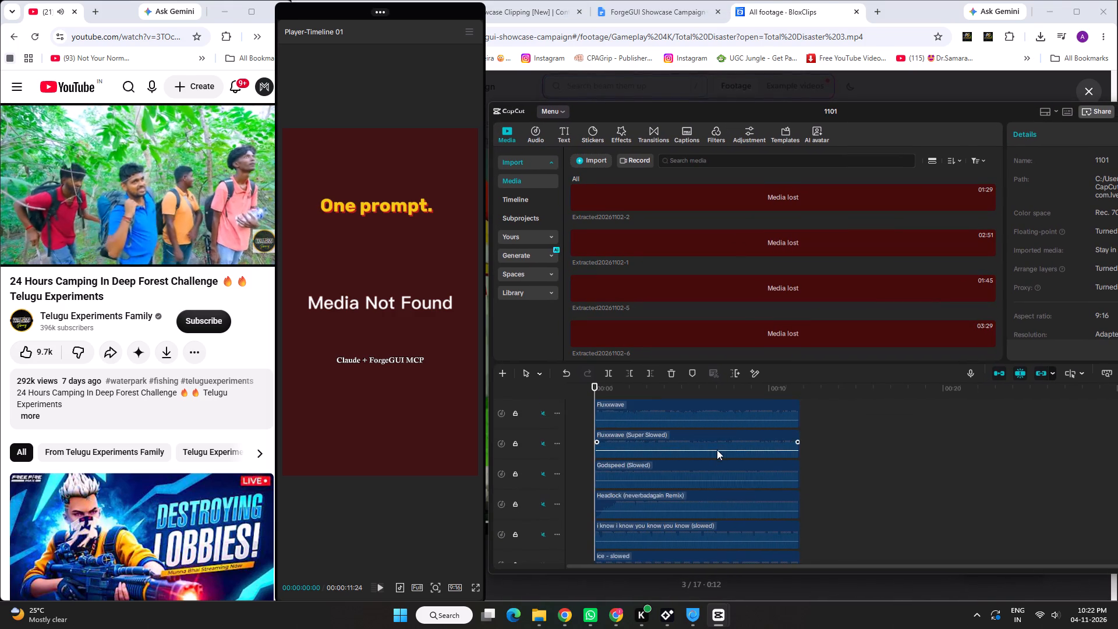
{"action": "scroll", "coordinate": [717, 448], "scroll_direction": "up", "scroll_amount": 12}
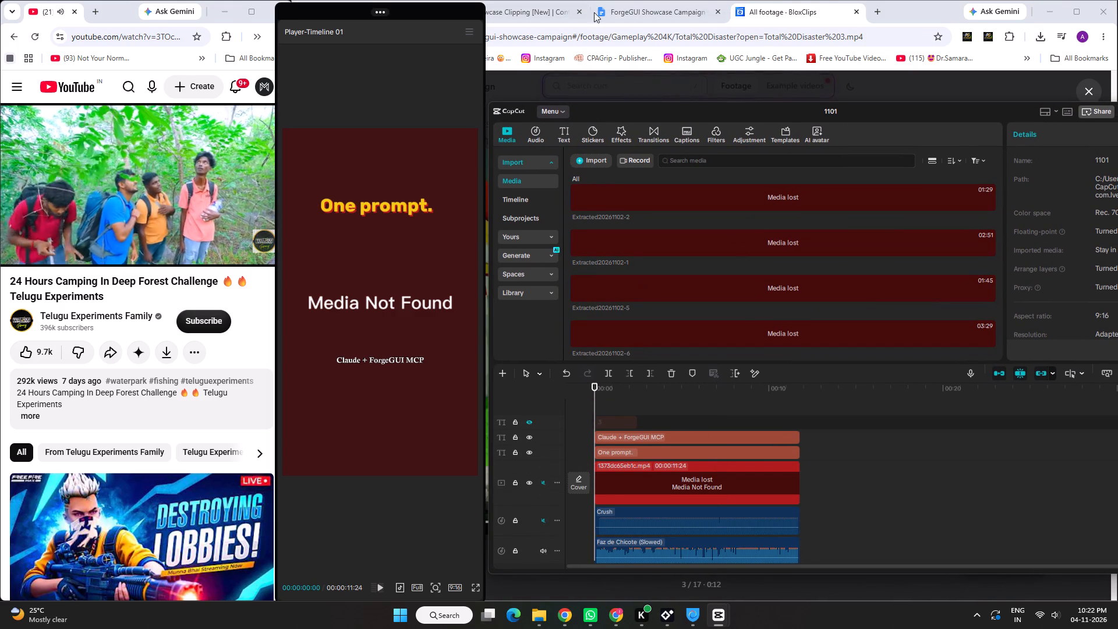
Switch to Chrome and open Instagram in a new tab.
{"action": "left_click", "coordinate": [873, 15]}
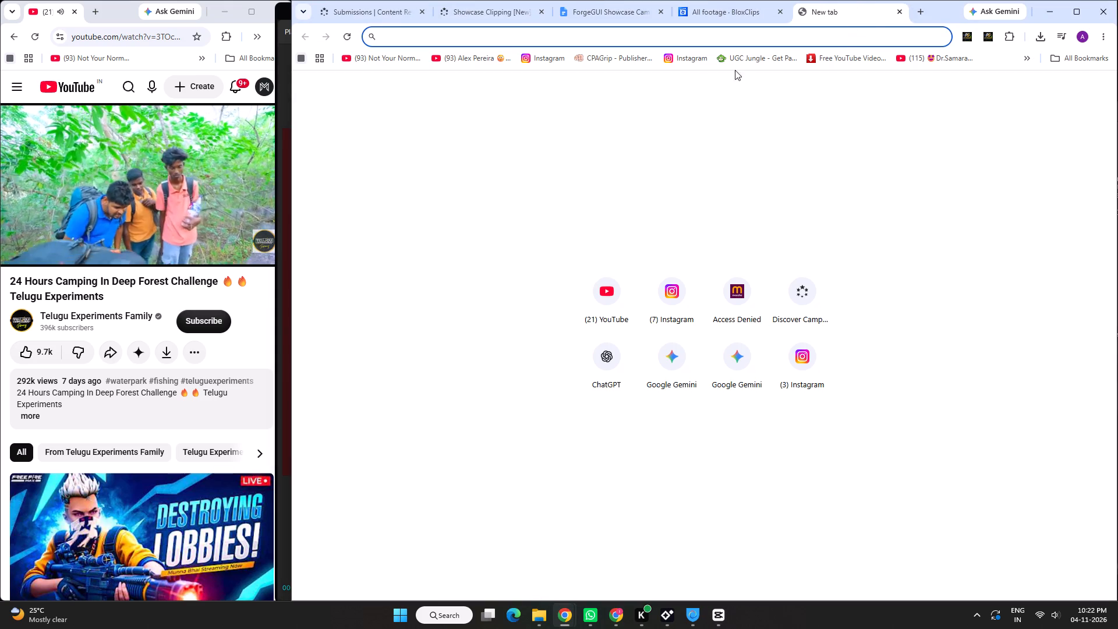
Load the bookmarked Instagram page in the new tab.
{"action": "left_click", "coordinate": [672, 59]}
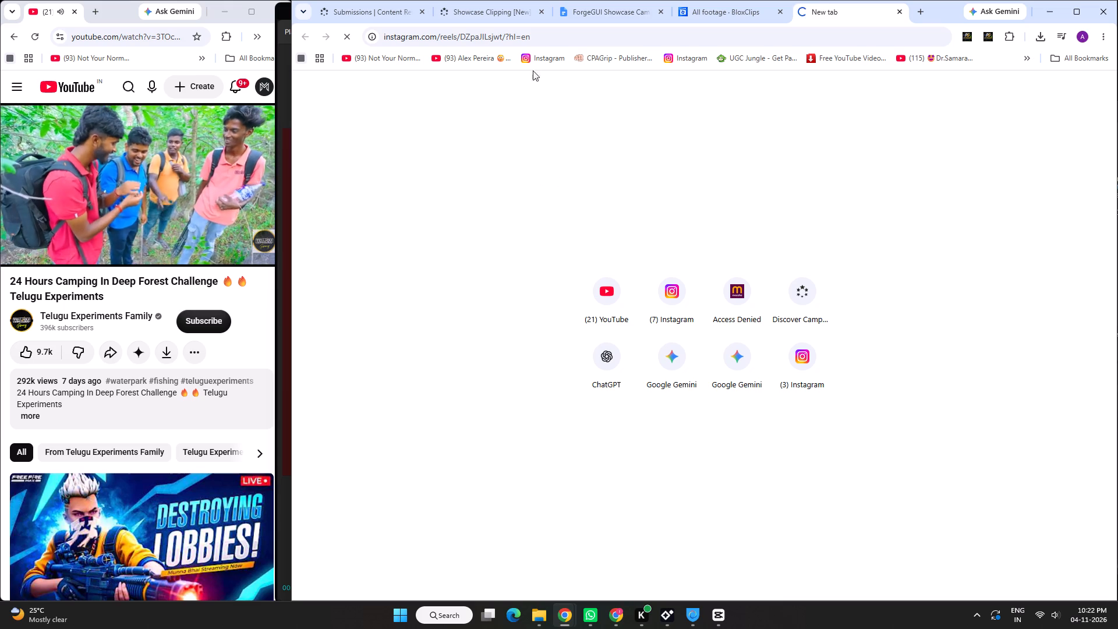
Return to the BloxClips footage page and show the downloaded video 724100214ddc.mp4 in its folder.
{"action": "left_click", "coordinate": [726, 12]}
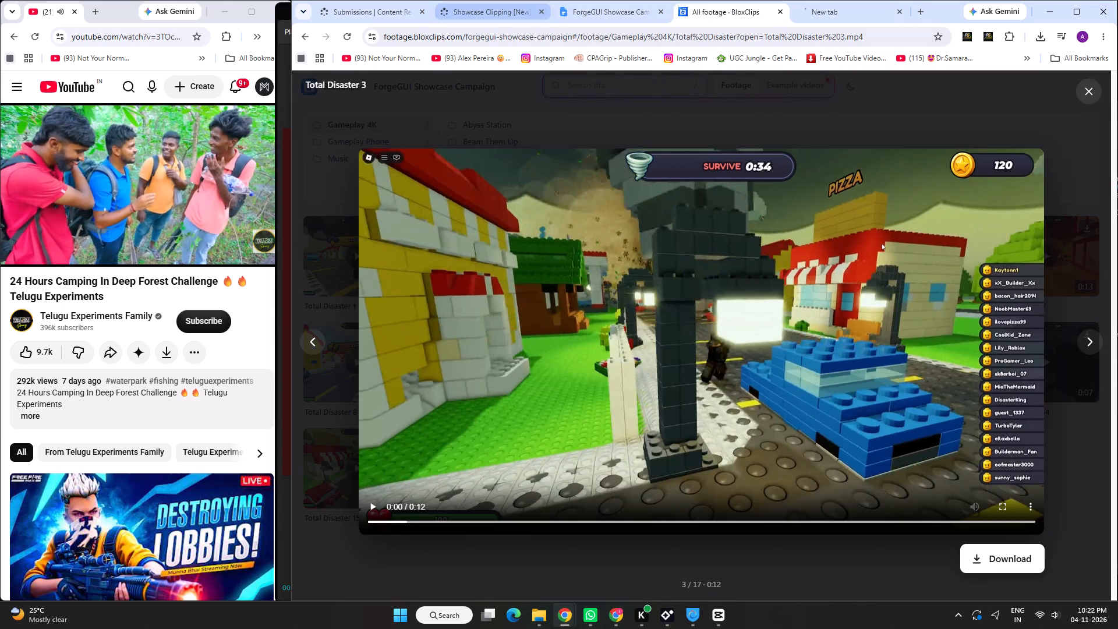
{"action": "left_click", "coordinate": [1042, 42]}
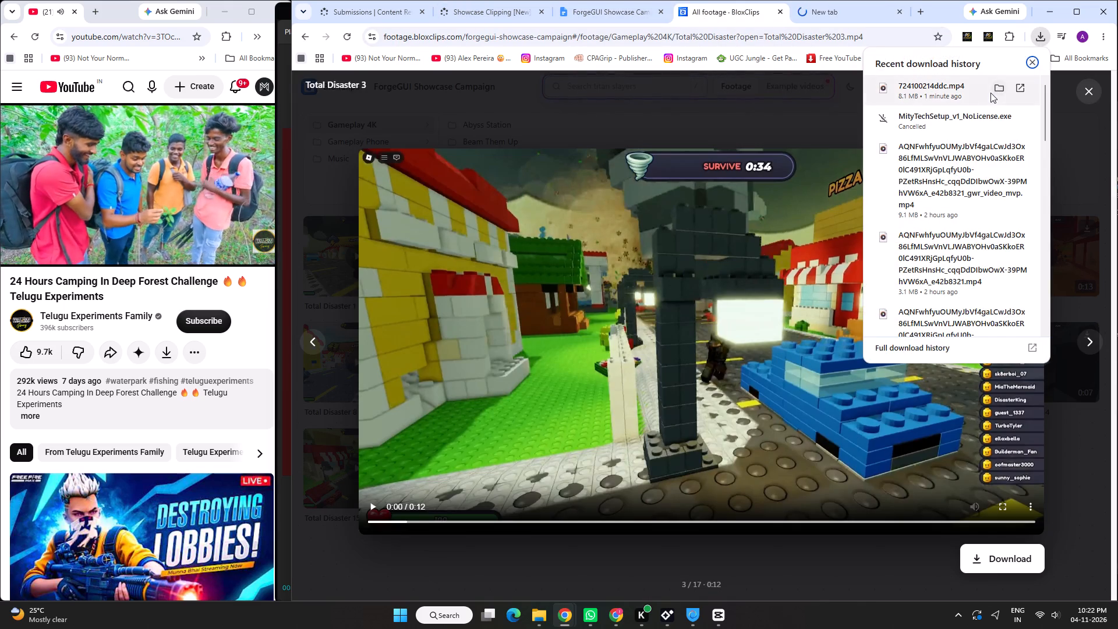
{"action": "left_click", "coordinate": [997, 90]}
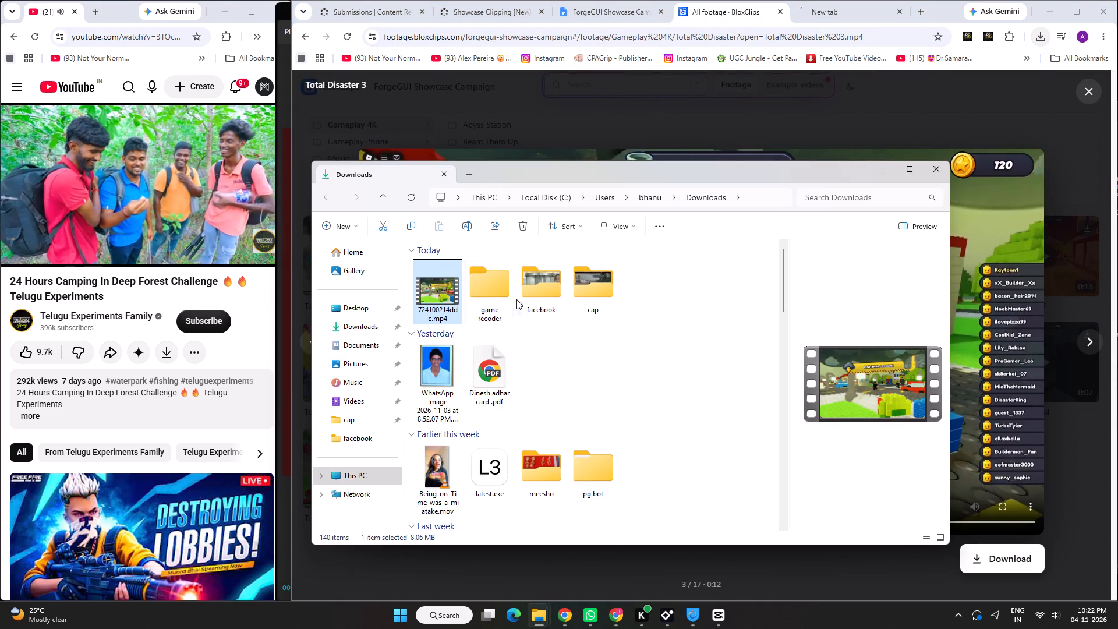
Preview today's DMZ gameplay clip in the cap folder, then go back to Downloads and minimize the file window.
{"action": "double_click", "coordinate": [568, 288]}
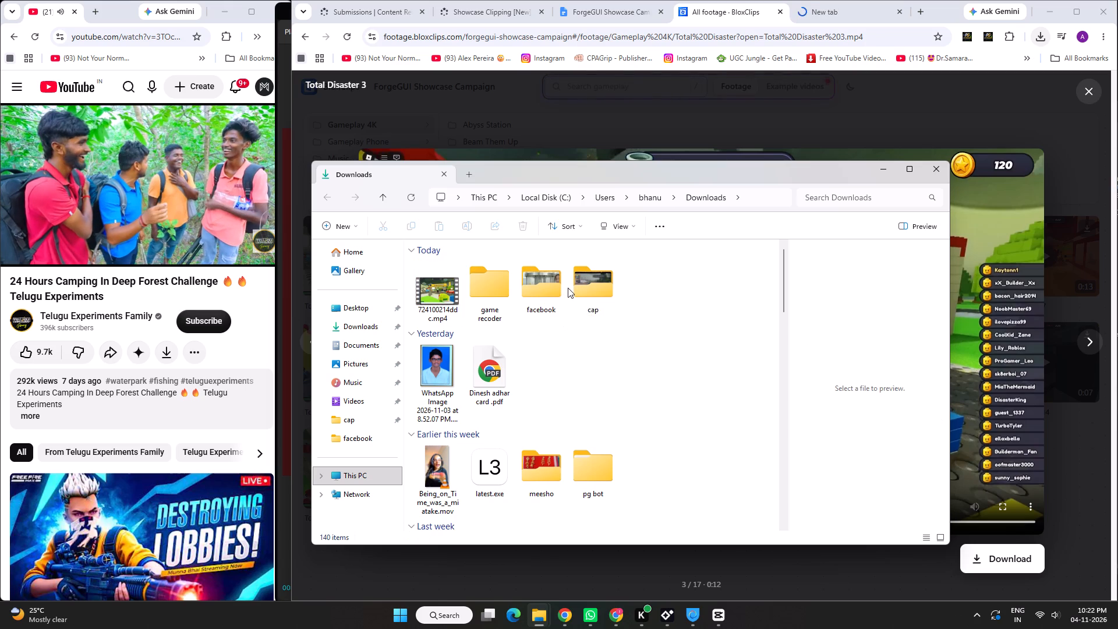
{"action": "double_click", "coordinate": [589, 292]}
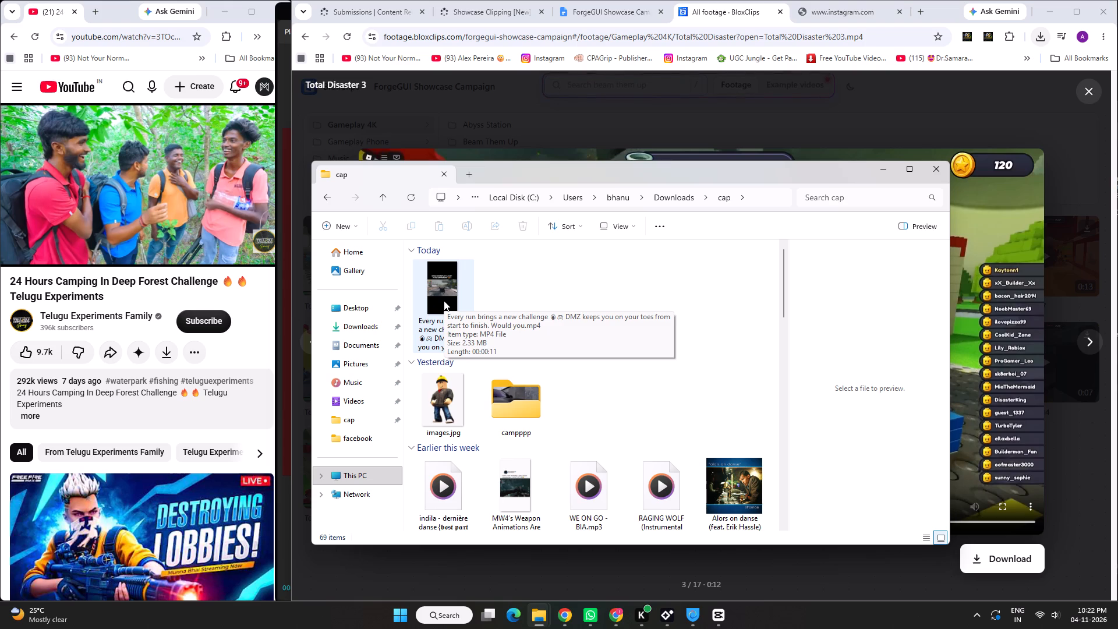
{"action": "left_click", "coordinate": [444, 302]}
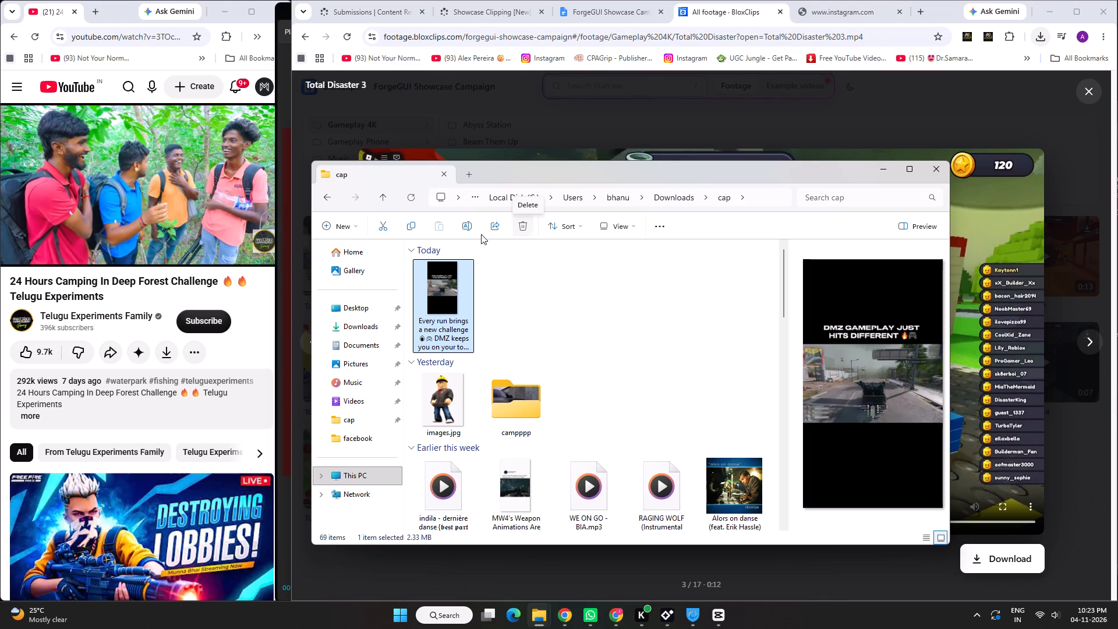
{"action": "left_click", "coordinate": [324, 195]}
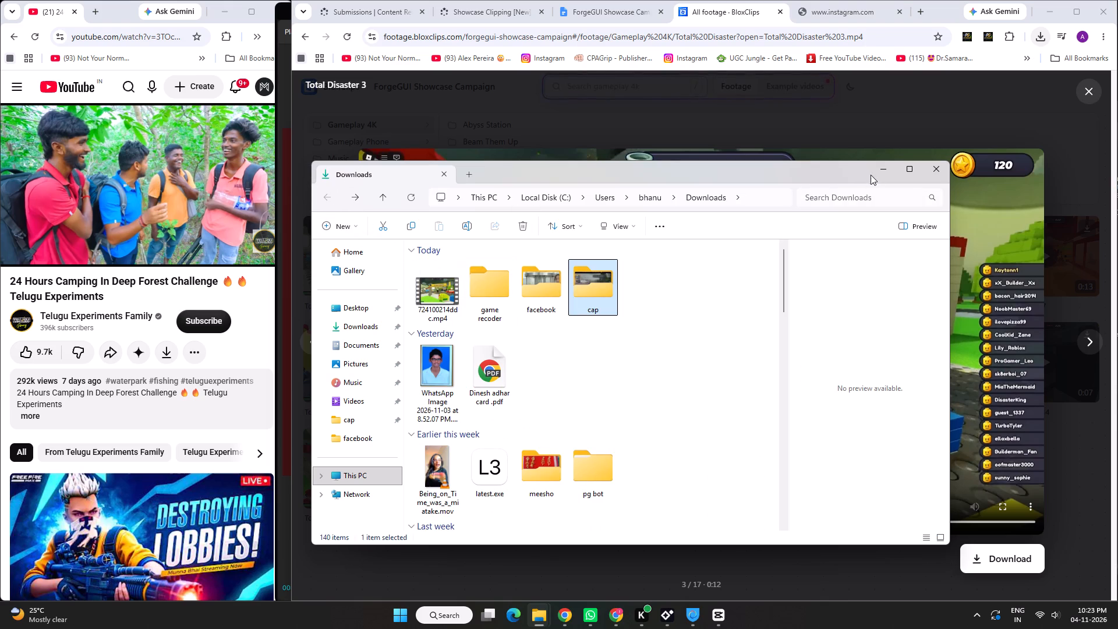
{"action": "left_click", "coordinate": [879, 171]}
Play the Total Disaster 3 footage clip on the BloxClips page.
{"action": "left_click", "coordinate": [862, 432]}
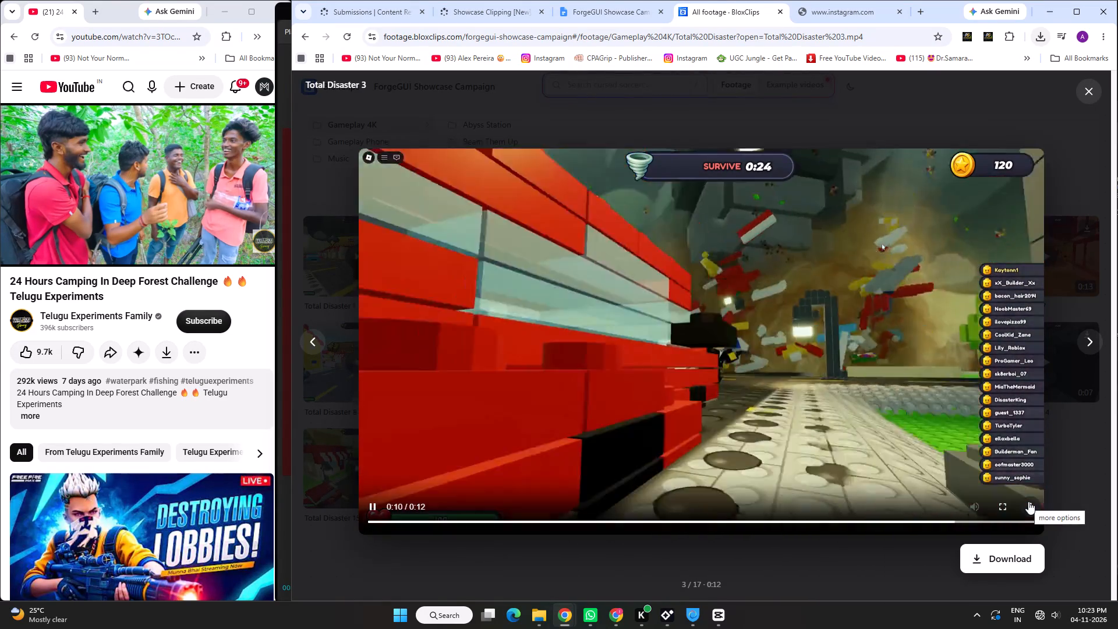
Open the video options for the Total Disaster 3 clip.
{"action": "left_click", "coordinate": [1028, 501]}
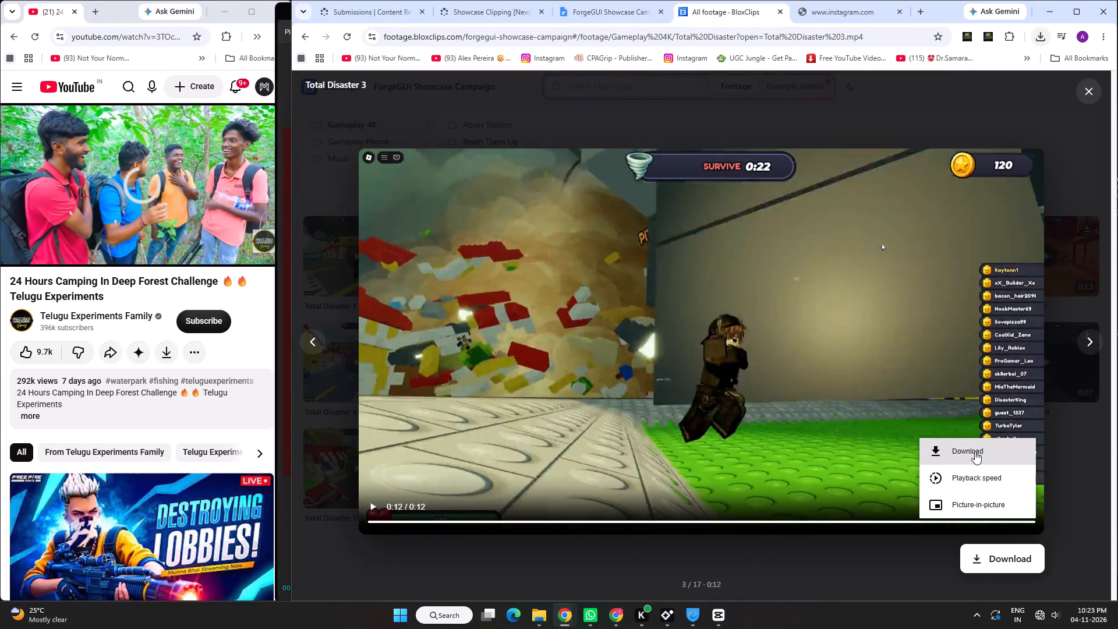
Download the Total Disaster 3 clip.
{"action": "left_click", "coordinate": [975, 451]}
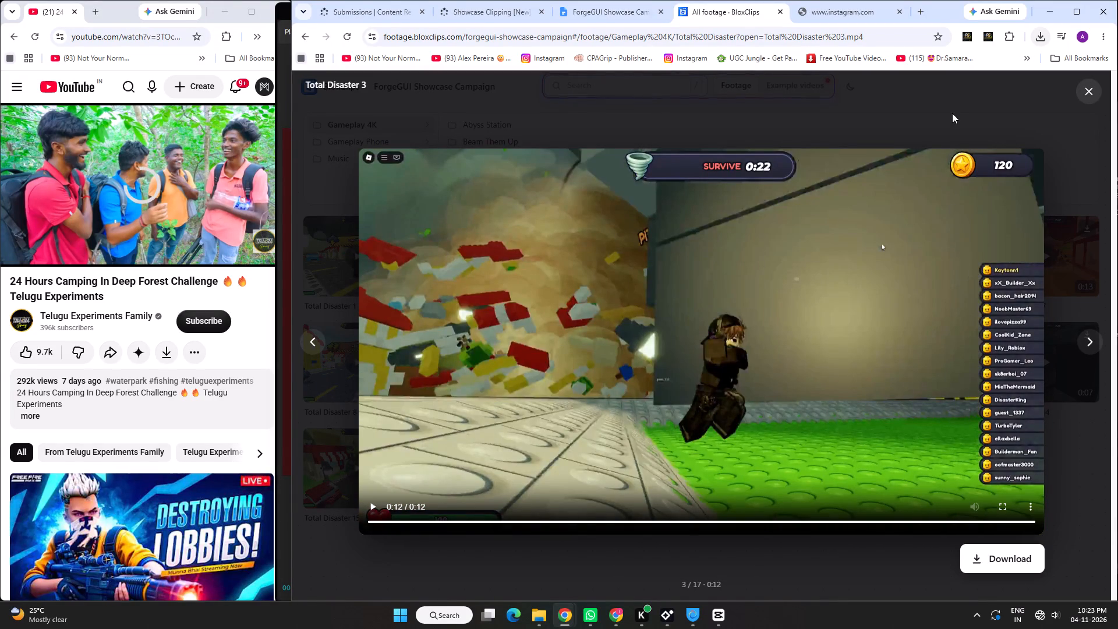
Restart the Wi-Fi connection by switching it off and on, and check the list of available networks.
{"action": "left_click", "coordinate": [1049, 620]}
{"action": "left_click", "coordinate": [1039, 622]}
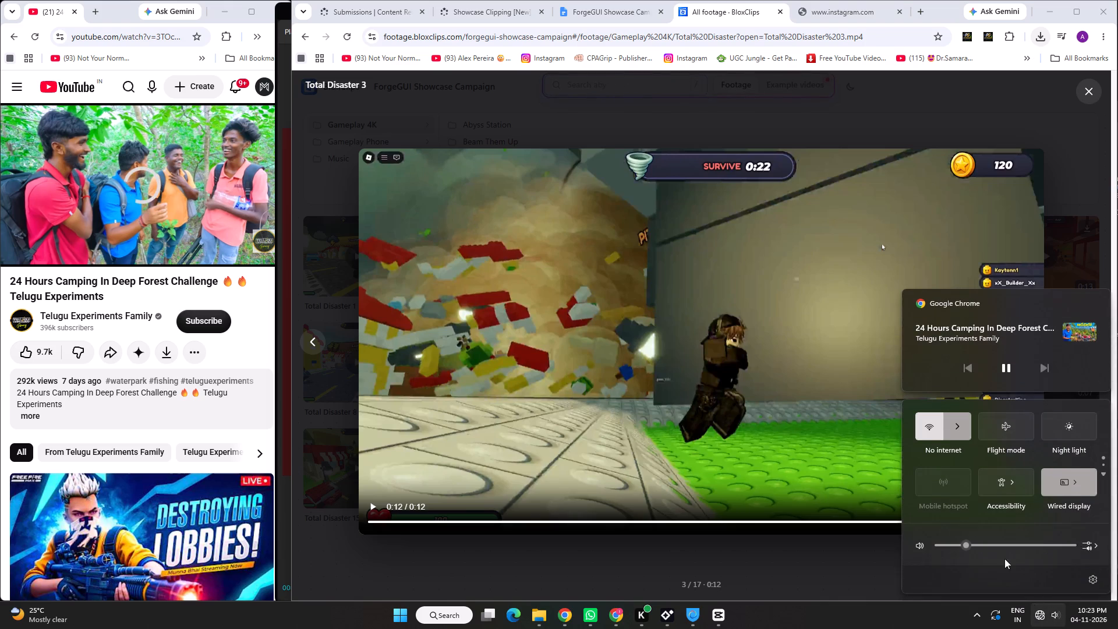
{"action": "left_click", "coordinate": [931, 420]}
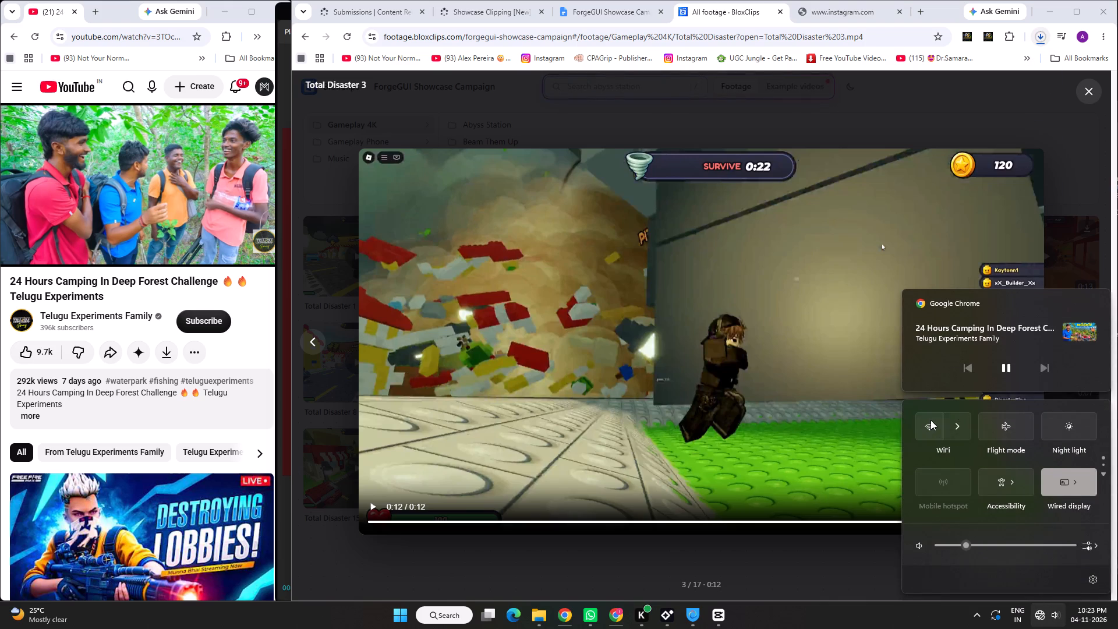
{"action": "left_click", "coordinate": [931, 420]}
{"action": "left_click", "coordinate": [950, 419]}
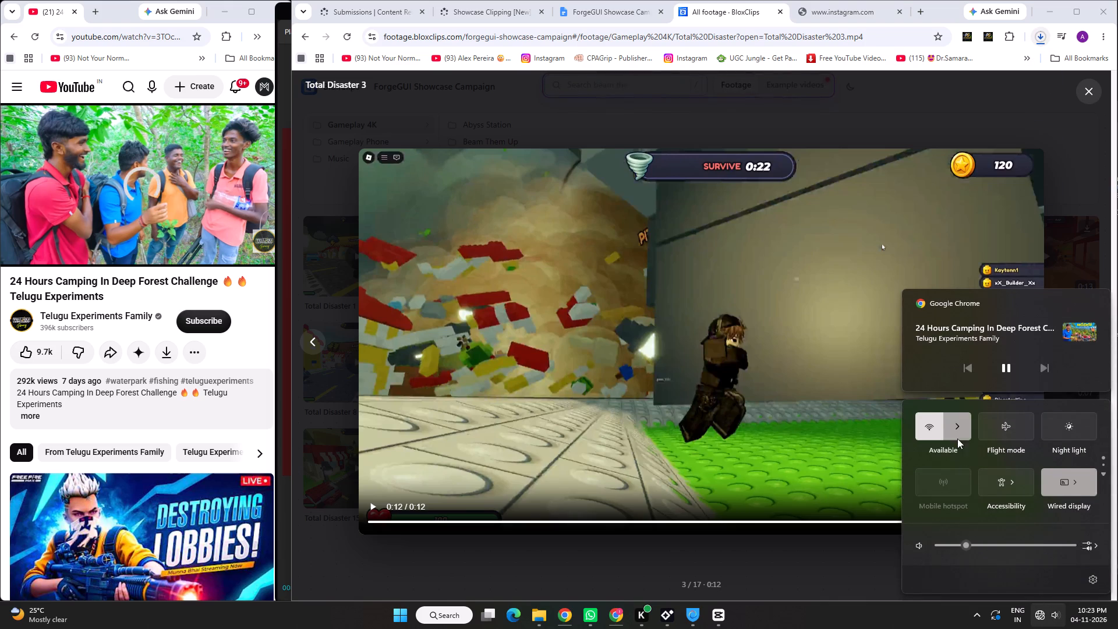
{"action": "left_click", "coordinate": [957, 427]}
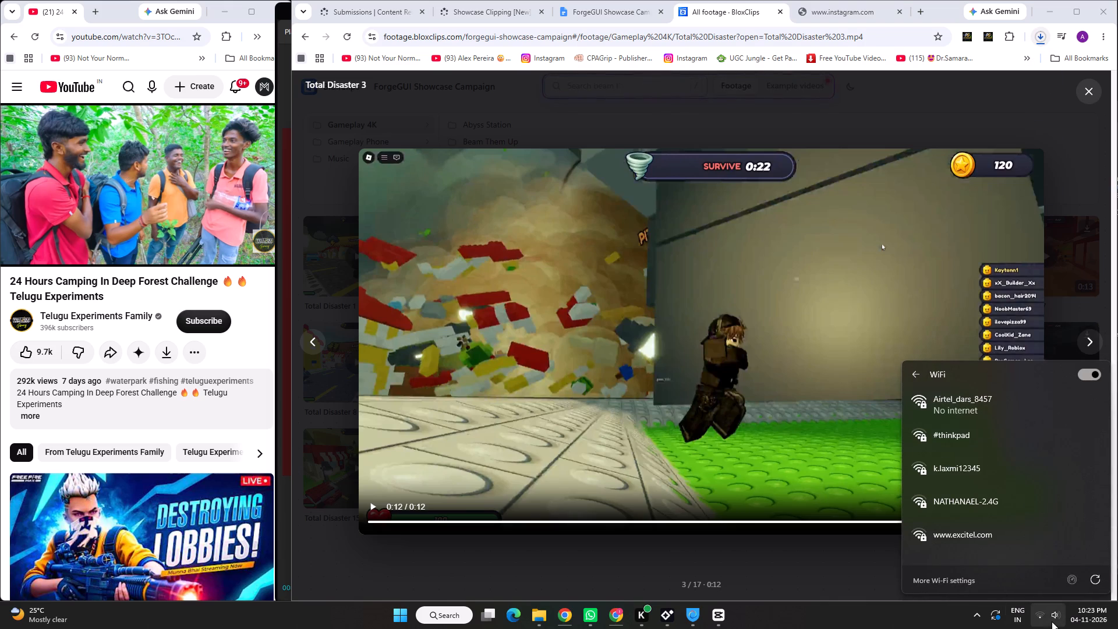
{"action": "left_click", "coordinate": [1049, 618]}
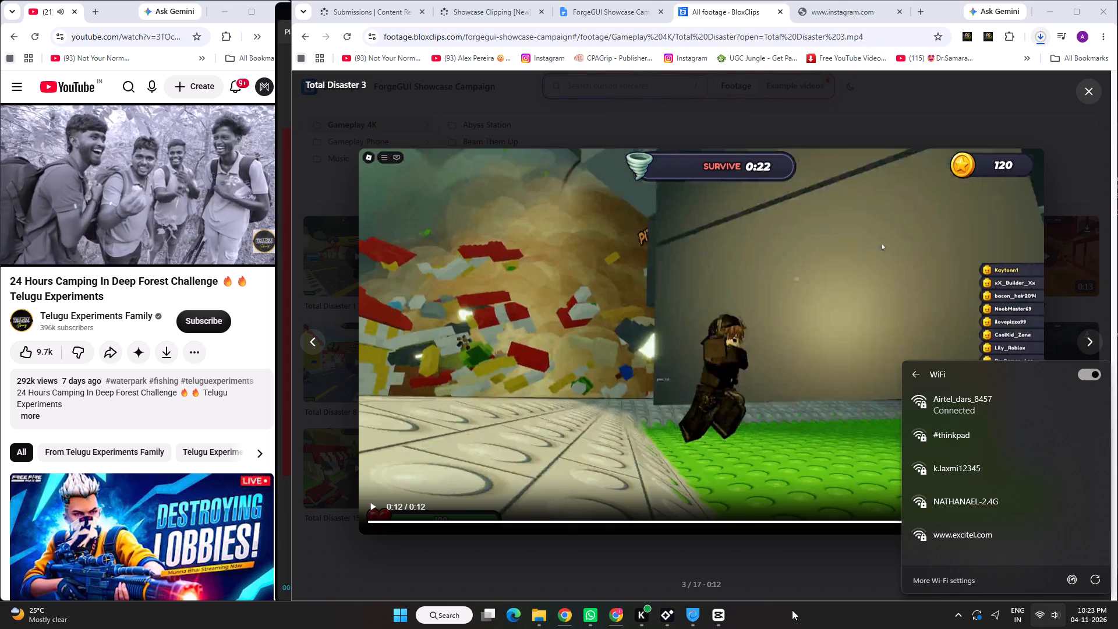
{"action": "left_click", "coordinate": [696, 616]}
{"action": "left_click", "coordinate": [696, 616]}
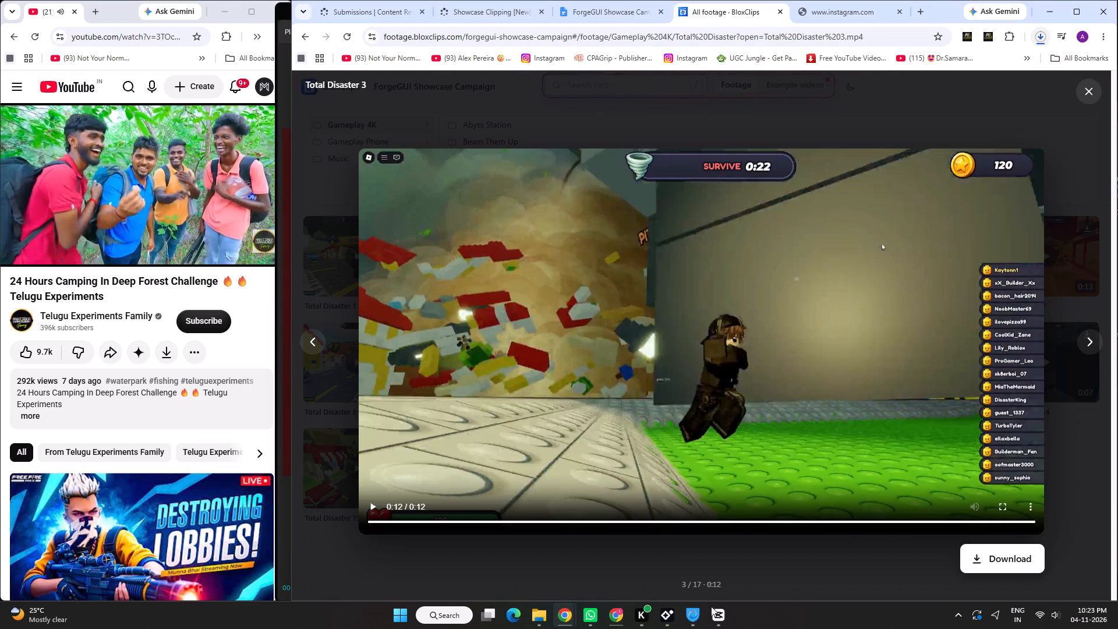
Close the Total Disaster 3 preview and preview the Total Disaster 5 and Total Disaster 4 clips, returning to Total Disaster 5.
{"action": "left_click", "coordinate": [1064, 426]}
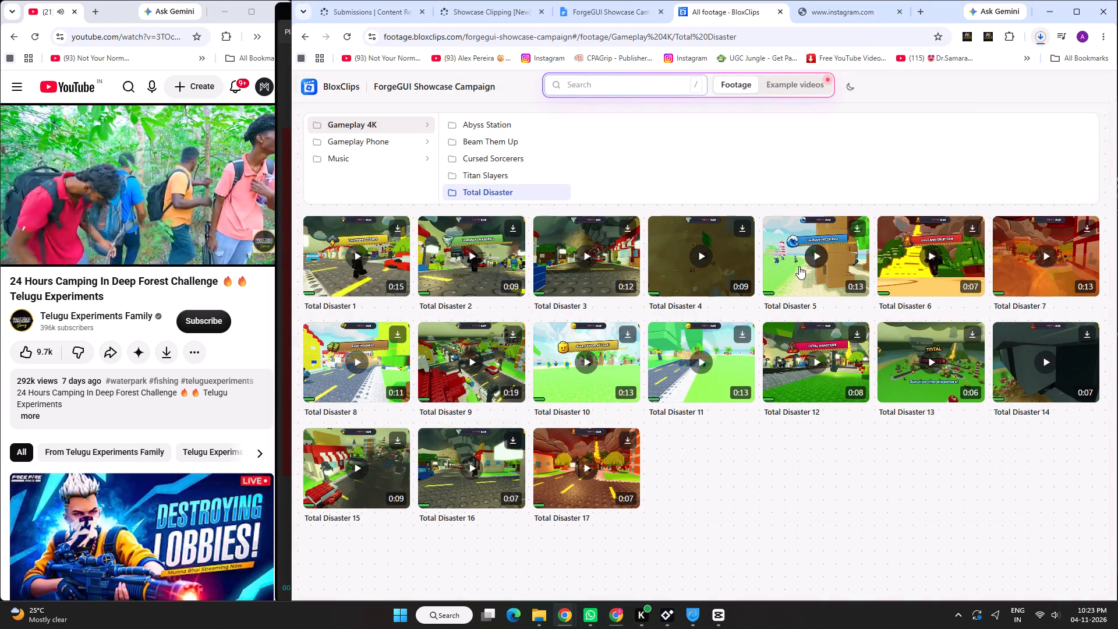
{"action": "left_click", "coordinate": [819, 253]}
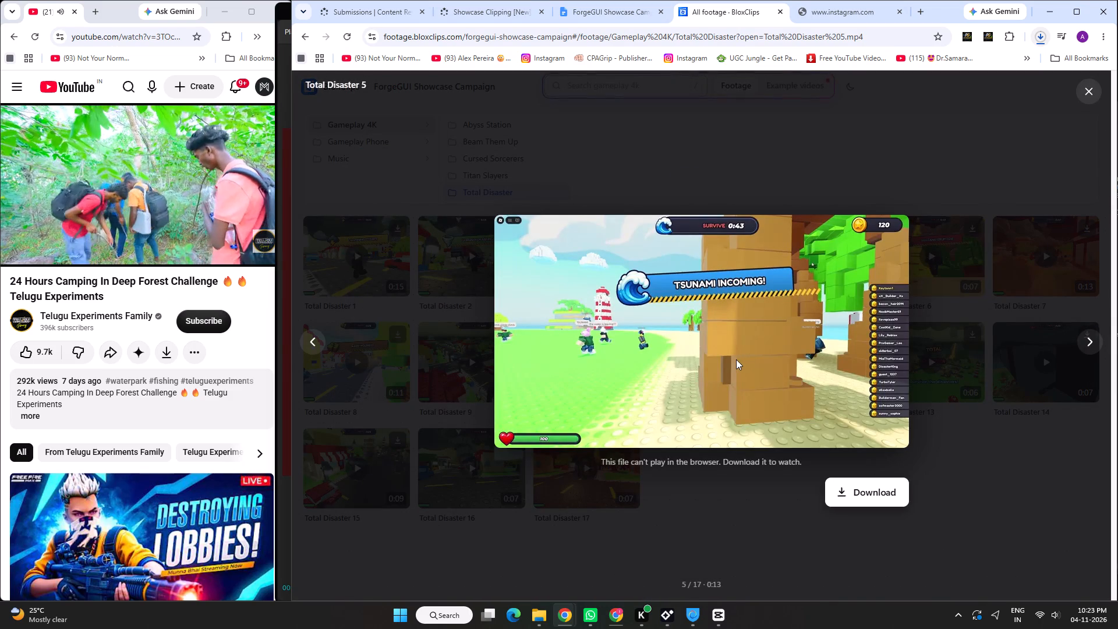
{"action": "left_click", "coordinate": [734, 361]}
{"action": "left_click", "coordinate": [960, 302]}
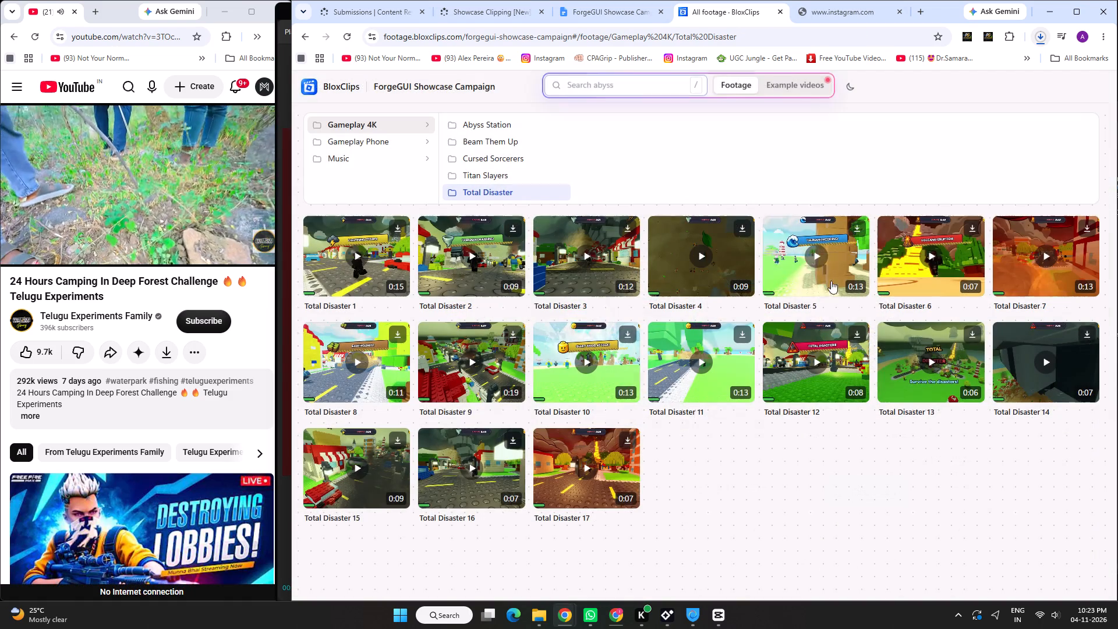
{"action": "left_click", "coordinate": [694, 256]}
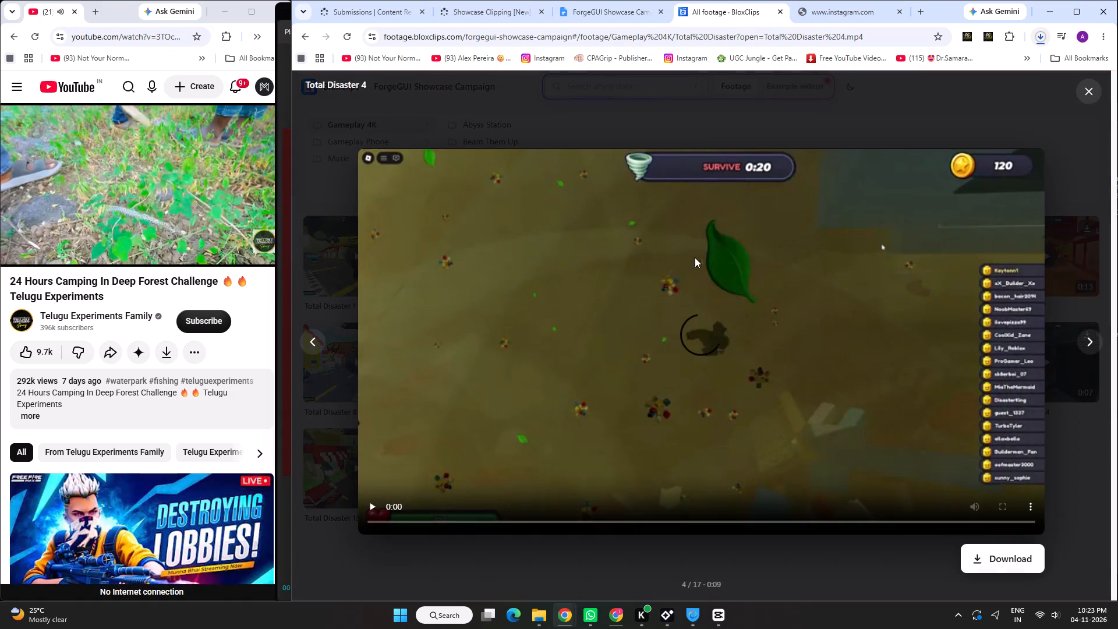
{"action": "left_click", "coordinate": [671, 544]}
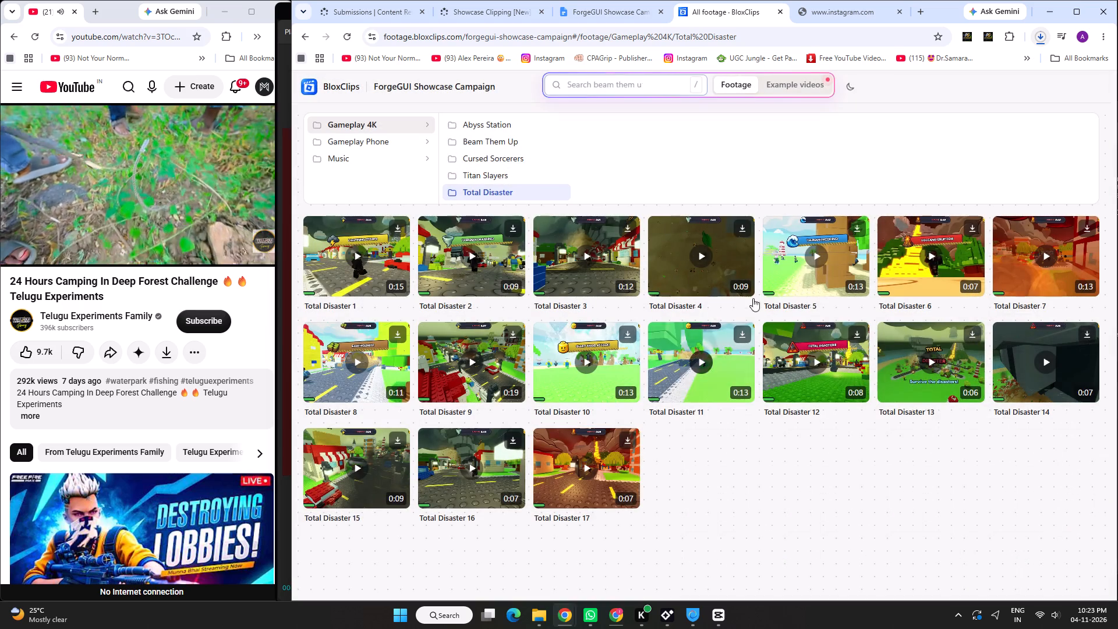
{"action": "left_click", "coordinate": [801, 259]}
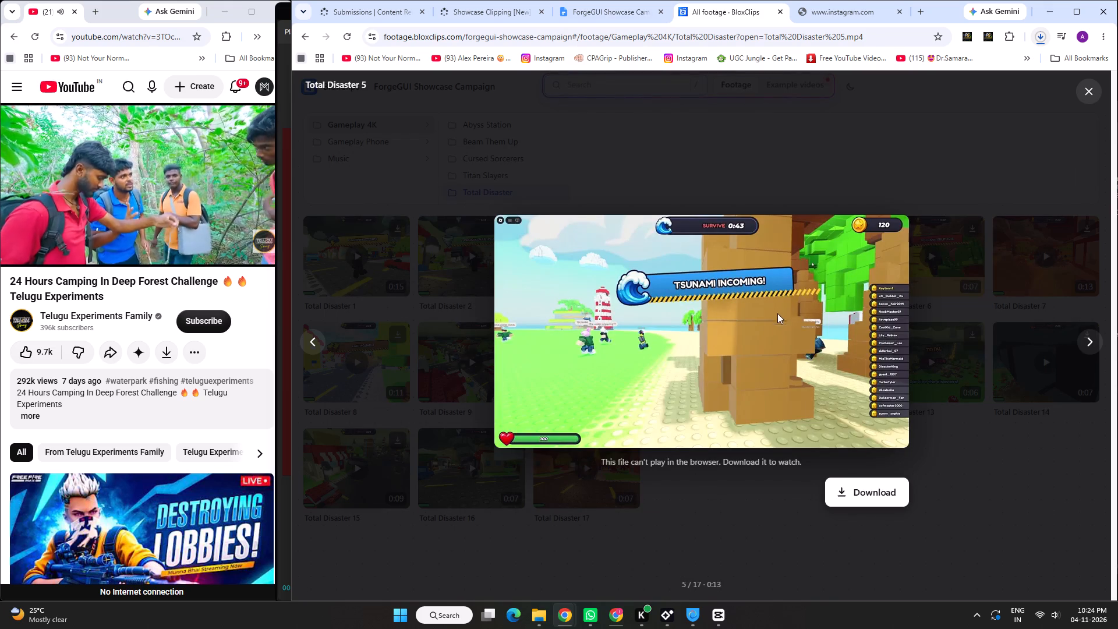
Try to download the Total Disaster 5 clip.
{"action": "left_click", "coordinate": [774, 365]}
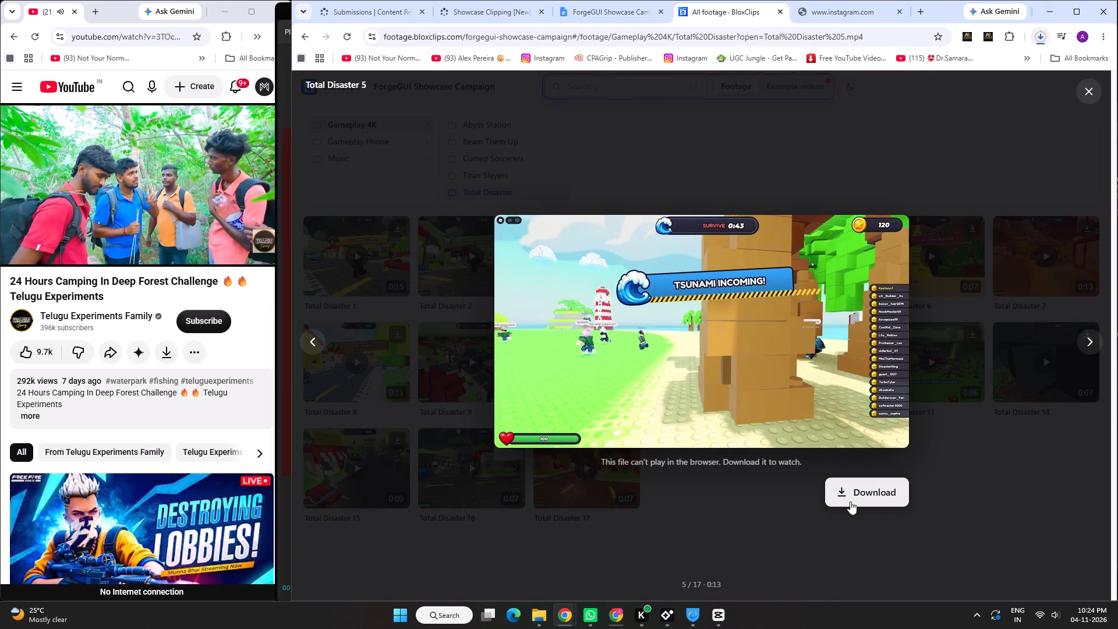
{"action": "left_click", "coordinate": [850, 501]}
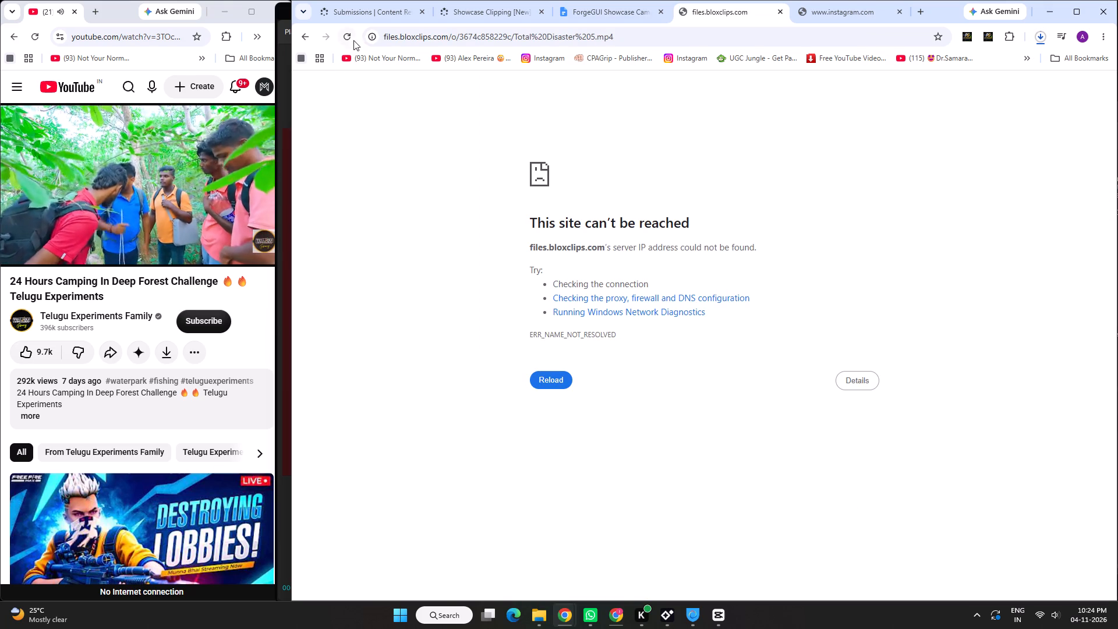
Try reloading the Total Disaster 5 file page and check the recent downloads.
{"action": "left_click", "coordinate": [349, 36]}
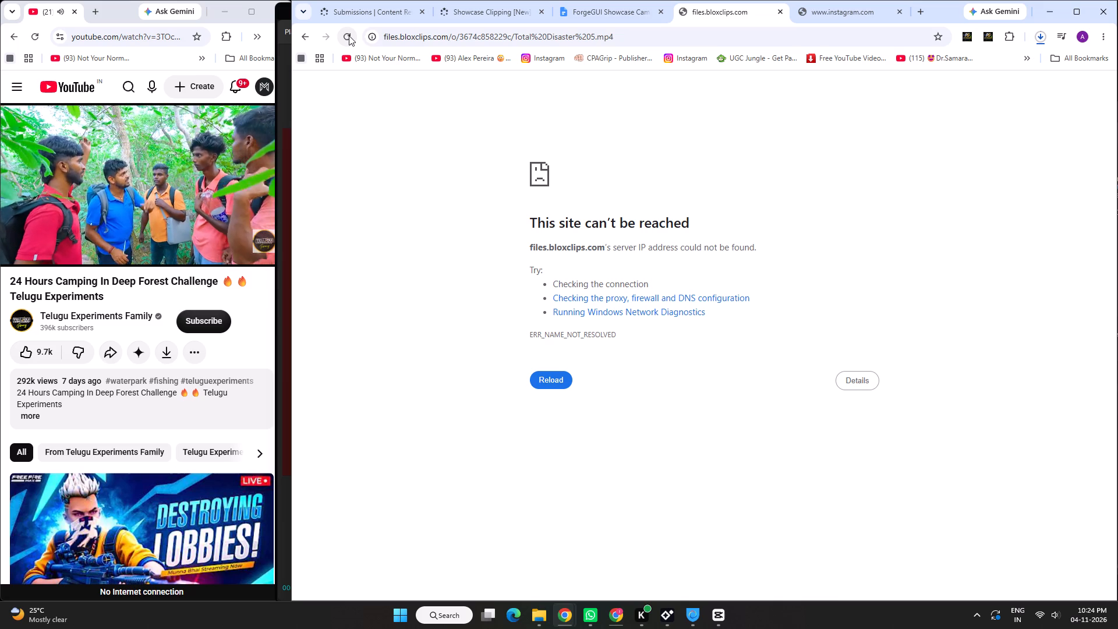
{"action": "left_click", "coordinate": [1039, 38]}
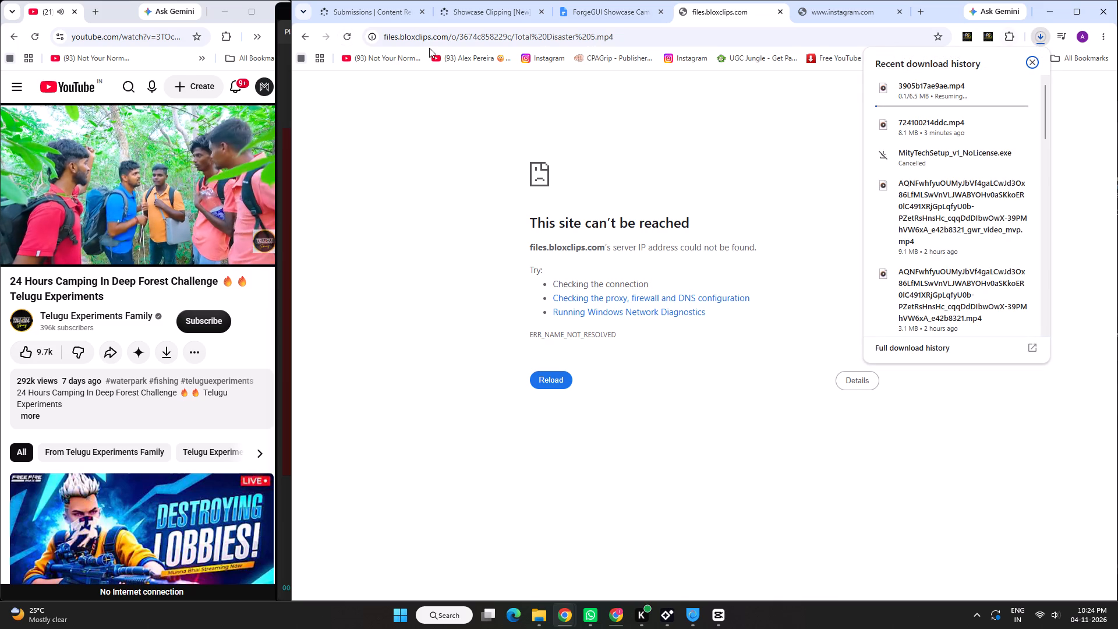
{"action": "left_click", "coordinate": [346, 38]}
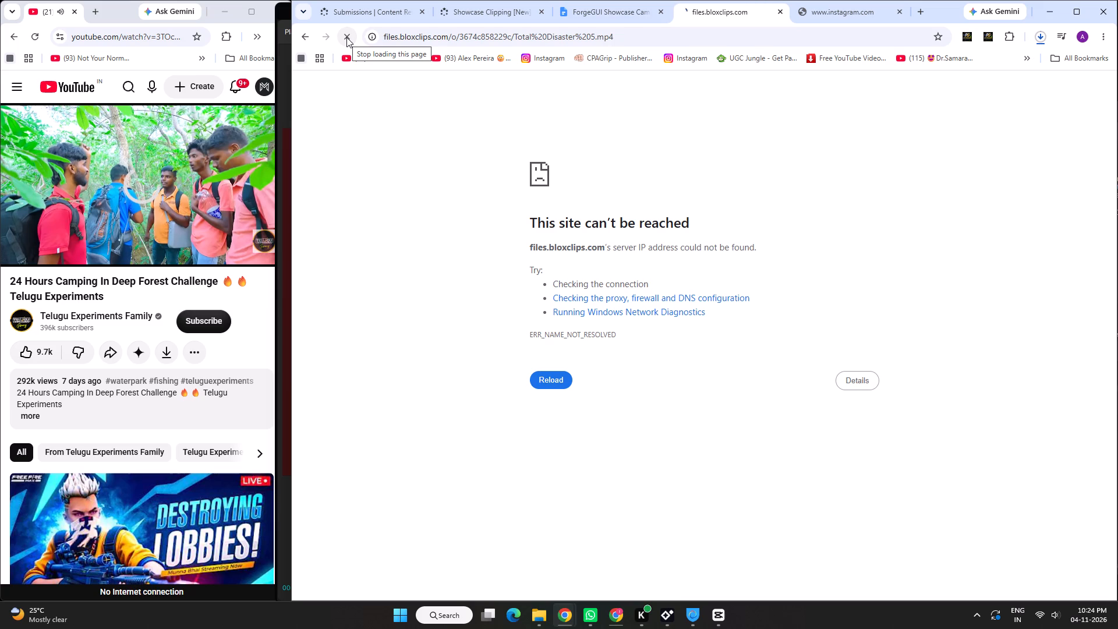
Check the VPN connection status in Hotspot Shield and minimize its window.
{"action": "left_click", "coordinate": [693, 605]}
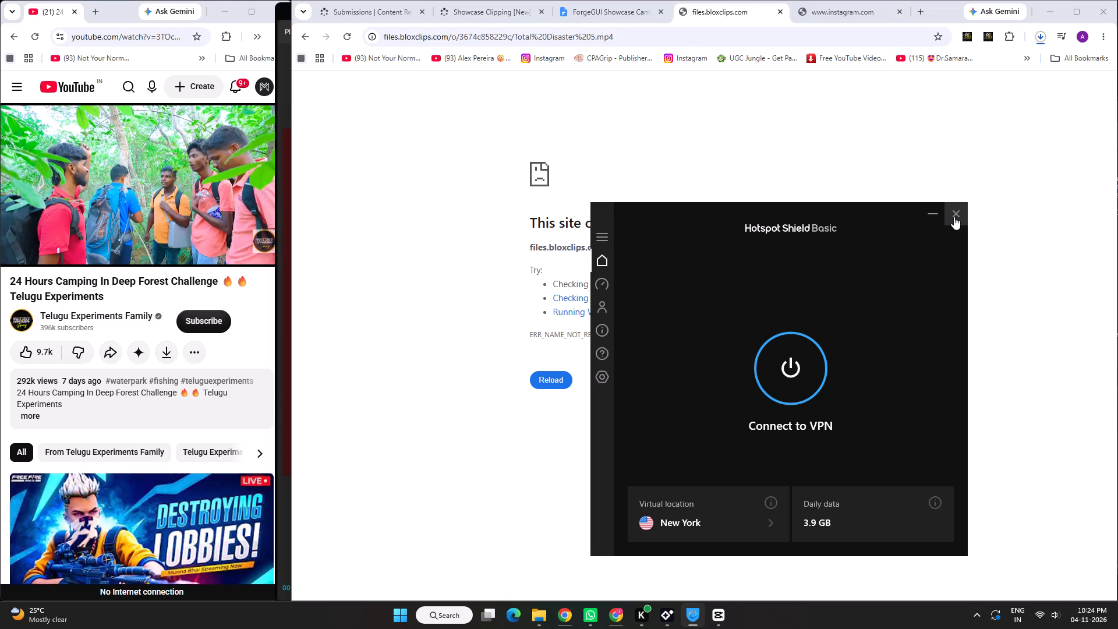
{"action": "left_click", "coordinate": [931, 216]}
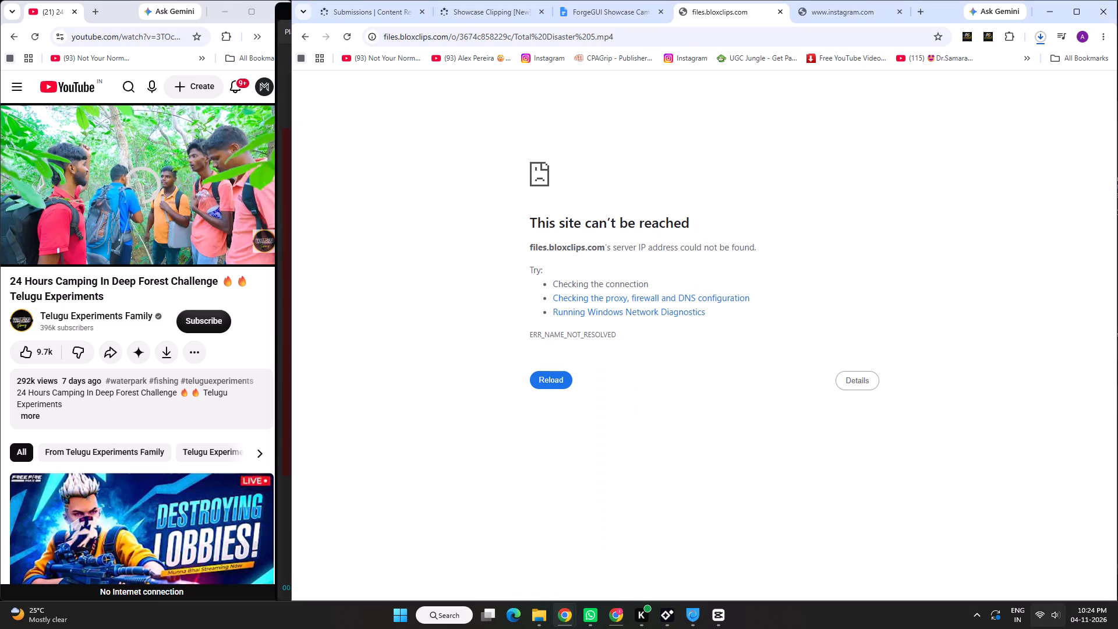
Turn the computer's Wi-Fi off and on again, and check the available networks.
{"action": "left_click", "coordinate": [1045, 621]}
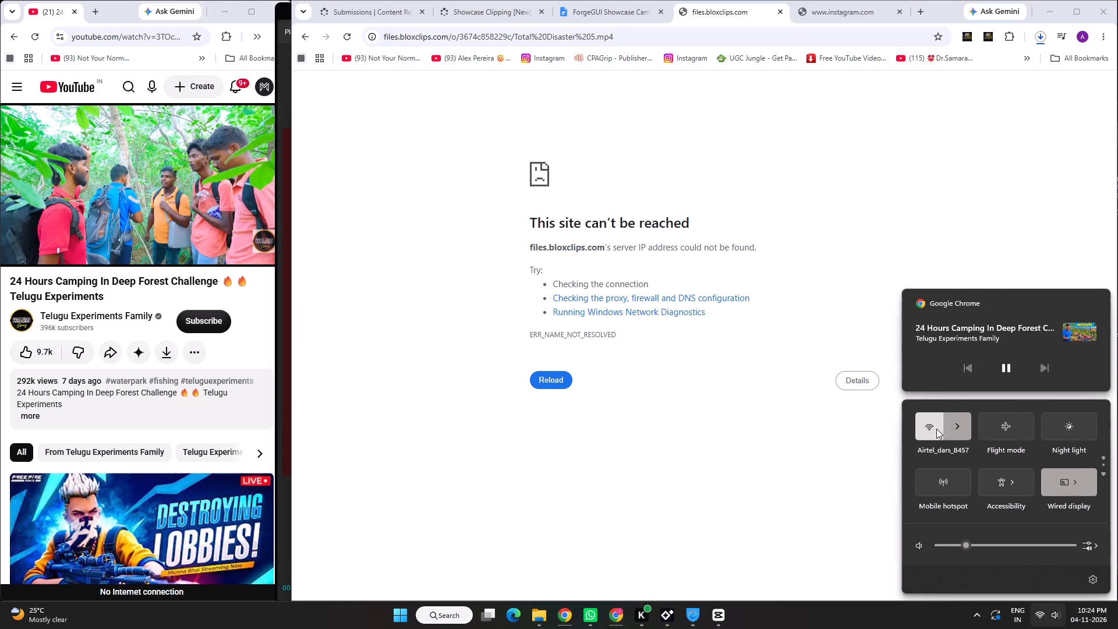
{"action": "left_click", "coordinate": [936, 429]}
{"action": "left_click", "coordinate": [928, 425]}
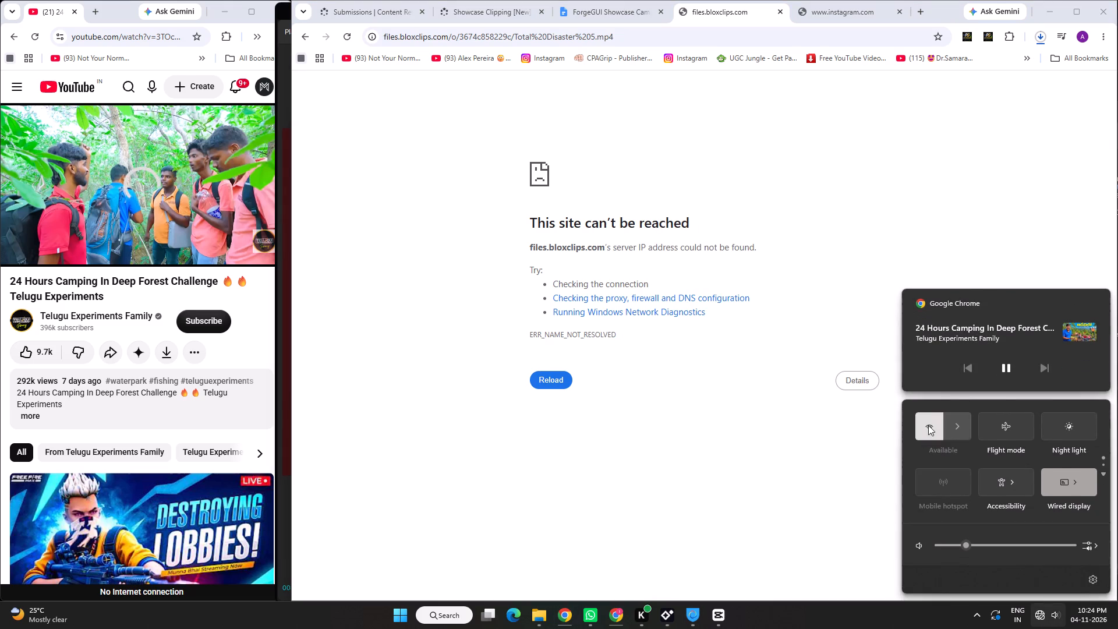
{"action": "left_click", "coordinate": [951, 430]}
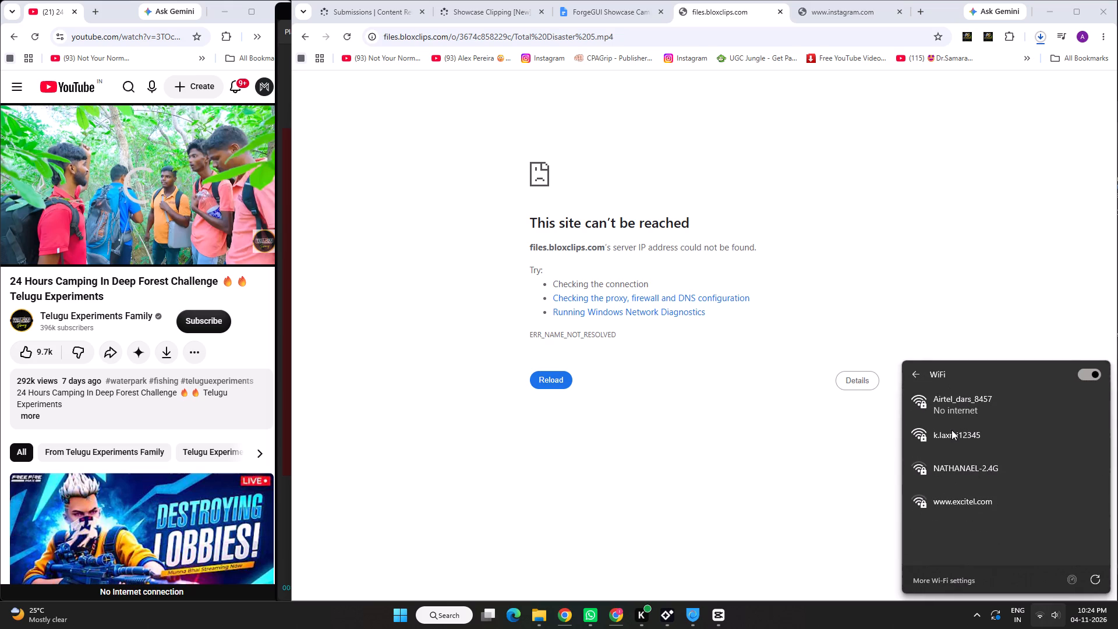
{"action": "left_click", "coordinate": [804, 455]}
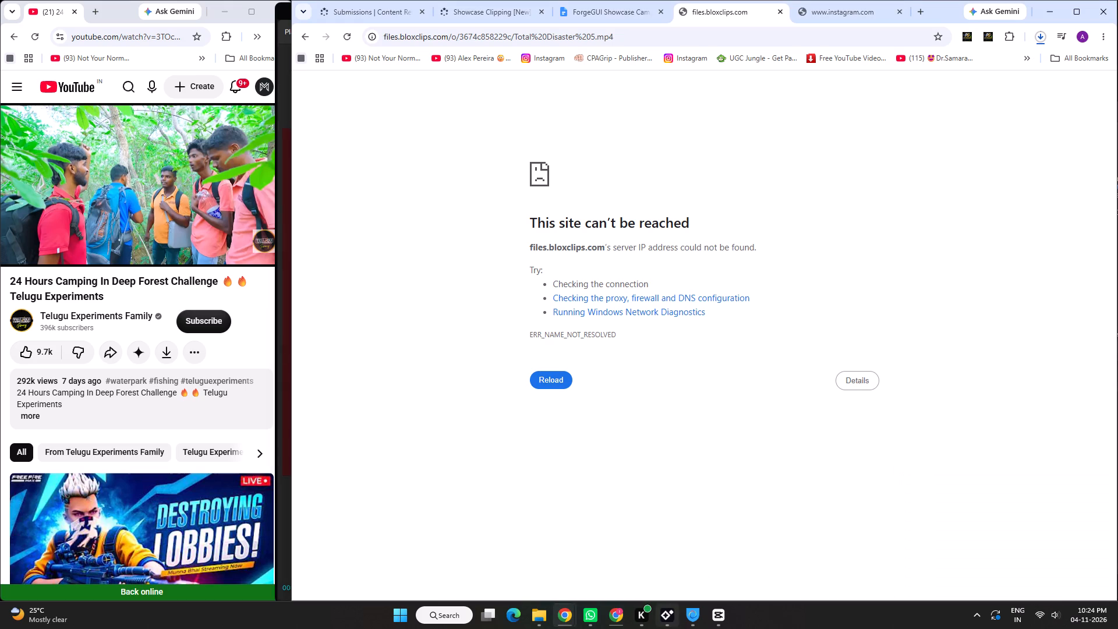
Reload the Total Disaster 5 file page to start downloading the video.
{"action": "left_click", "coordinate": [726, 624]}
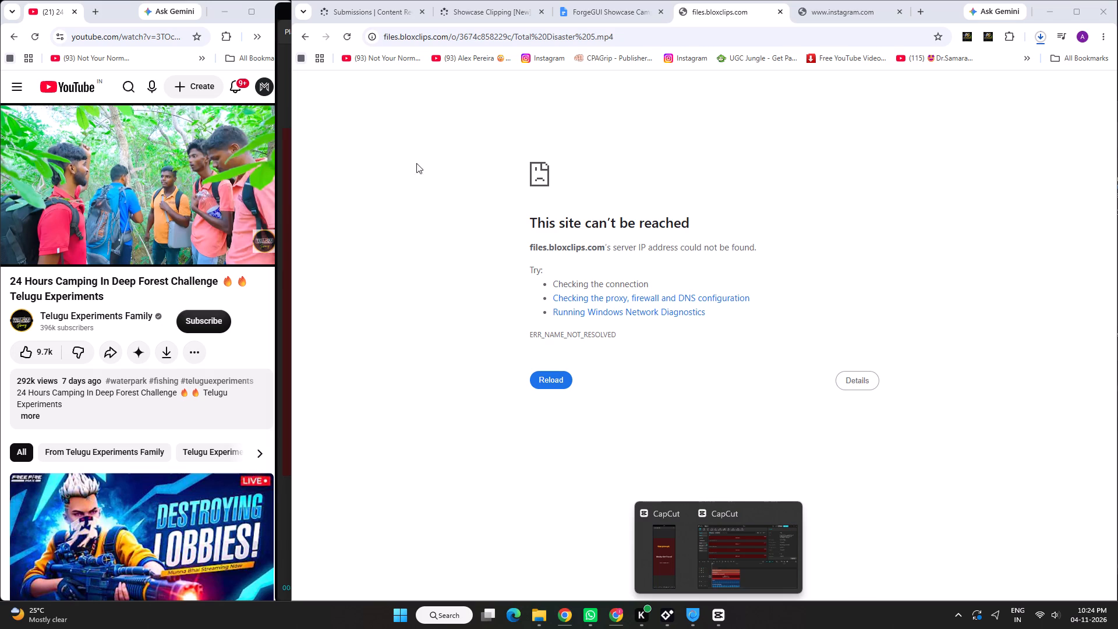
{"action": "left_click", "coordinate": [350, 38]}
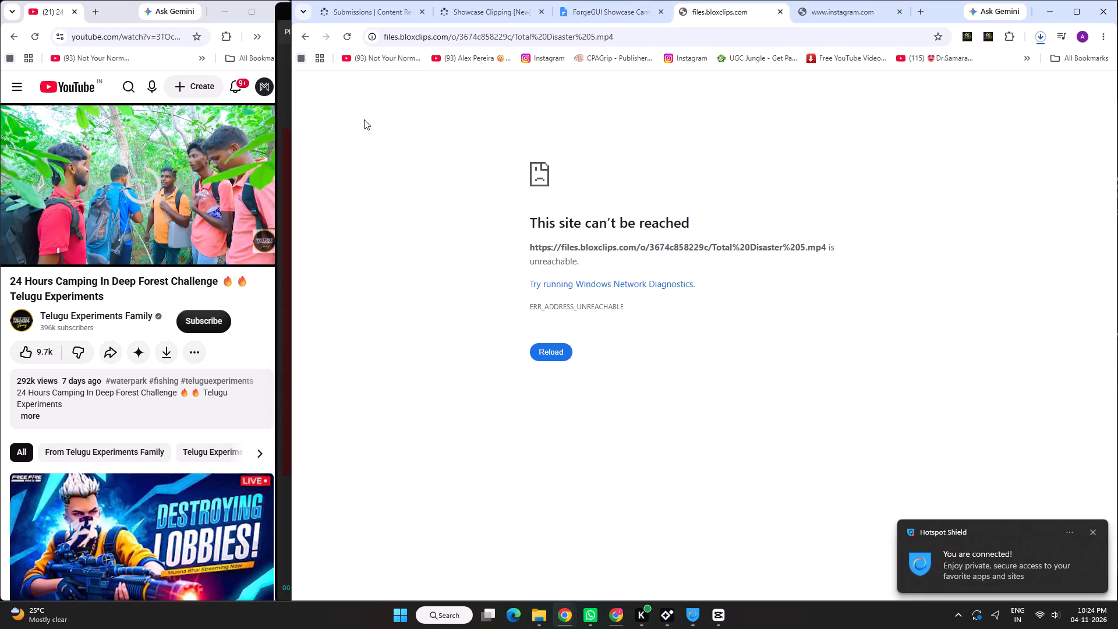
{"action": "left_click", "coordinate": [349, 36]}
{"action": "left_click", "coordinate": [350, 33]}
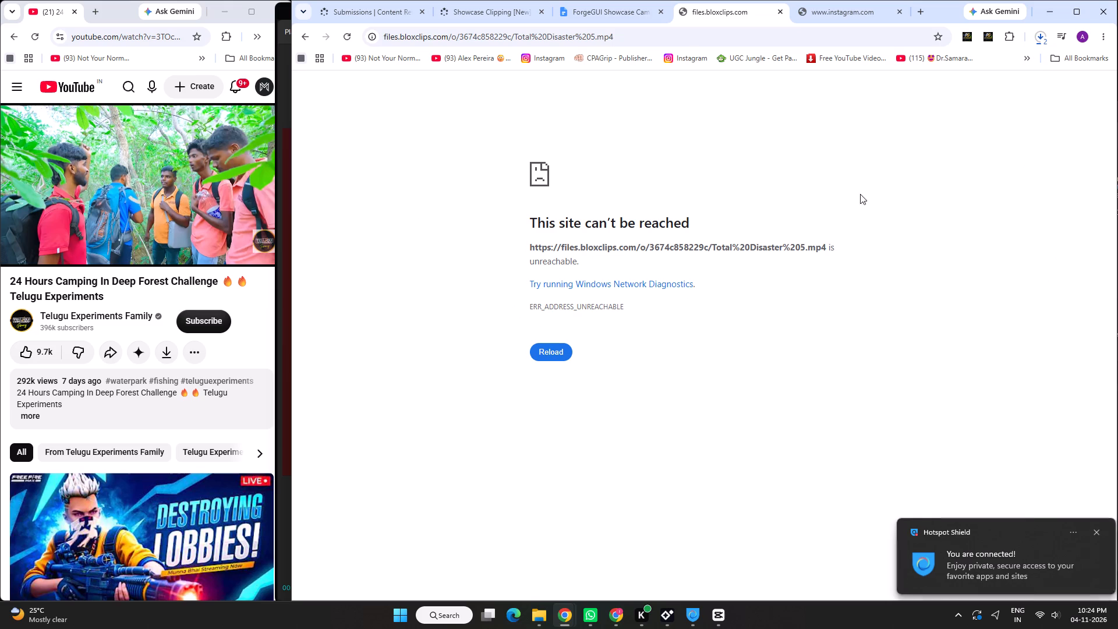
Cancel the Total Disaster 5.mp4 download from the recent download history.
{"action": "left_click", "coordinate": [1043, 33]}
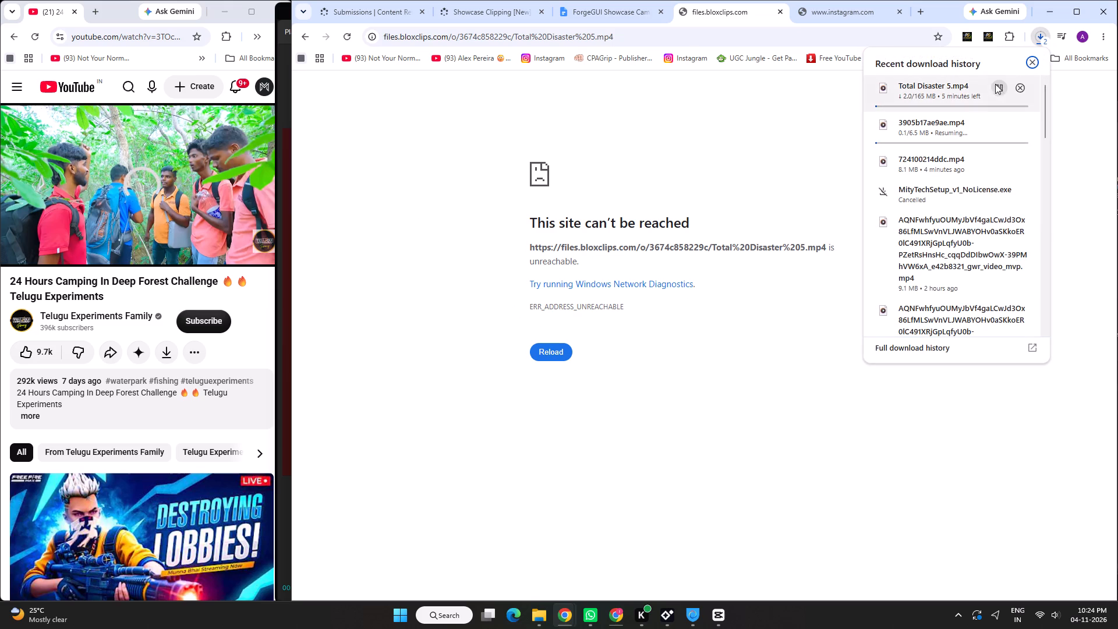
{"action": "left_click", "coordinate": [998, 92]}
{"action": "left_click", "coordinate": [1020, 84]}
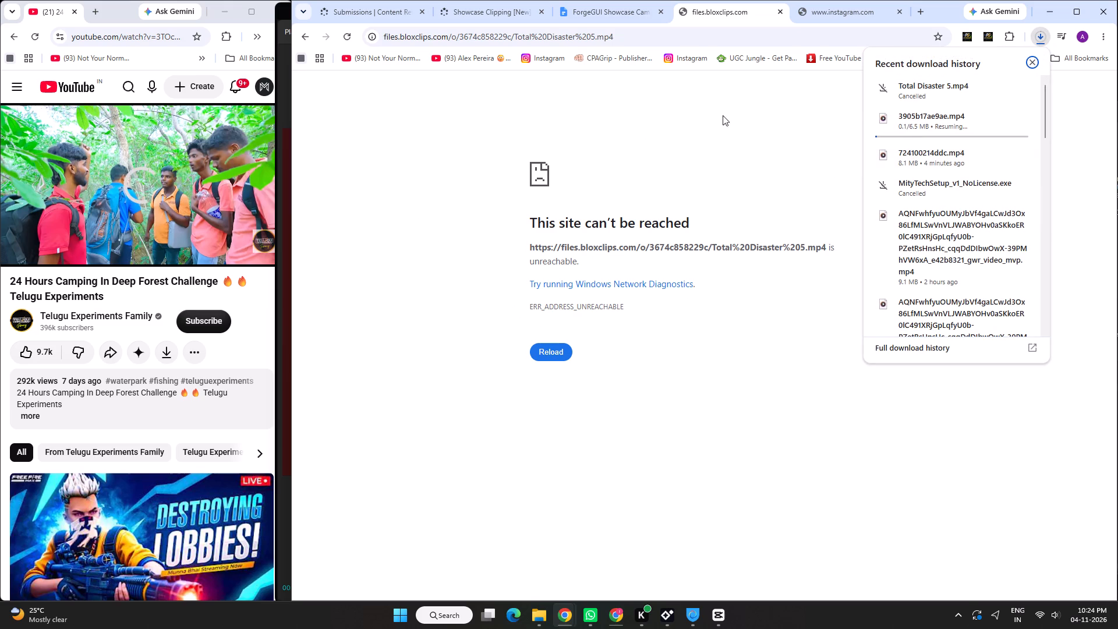
Return from the file page to the Total Disaster footage grid and cancel the repeated Total Disaster 5.mp4 download.
{"action": "left_click", "coordinate": [345, 33]}
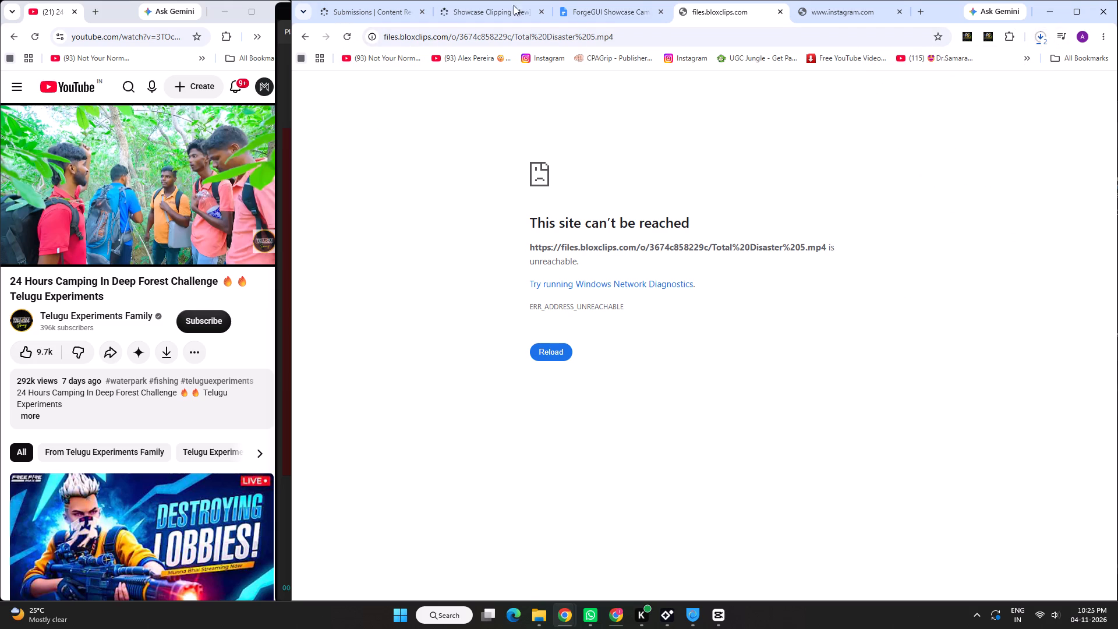
{"action": "left_click", "coordinate": [309, 36]}
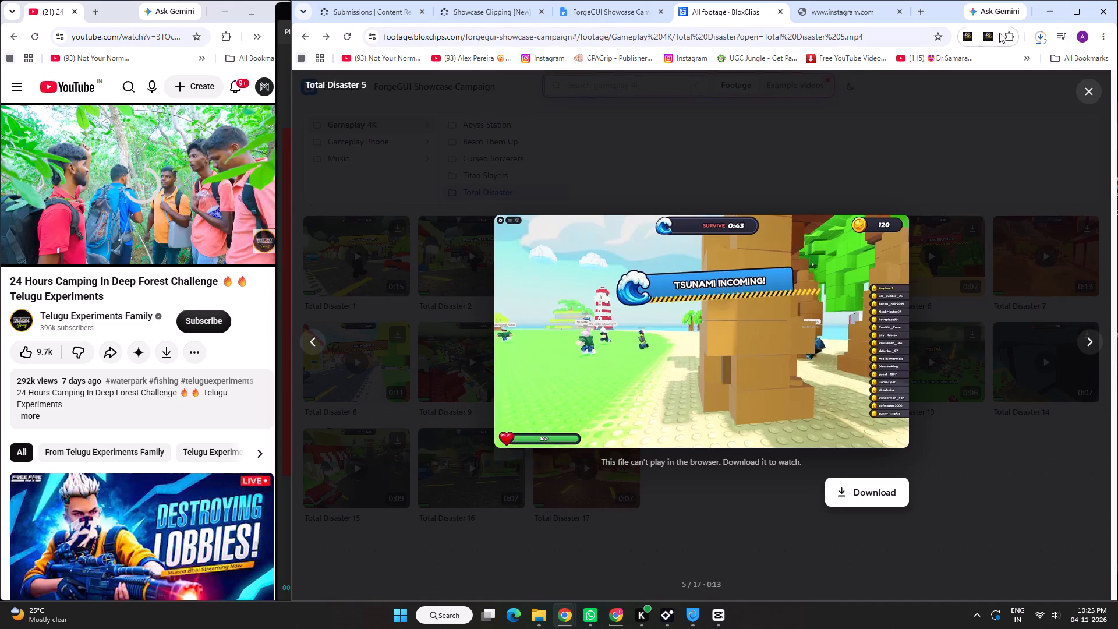
{"action": "left_click", "coordinate": [1046, 36]}
{"action": "left_click", "coordinate": [1004, 90]}
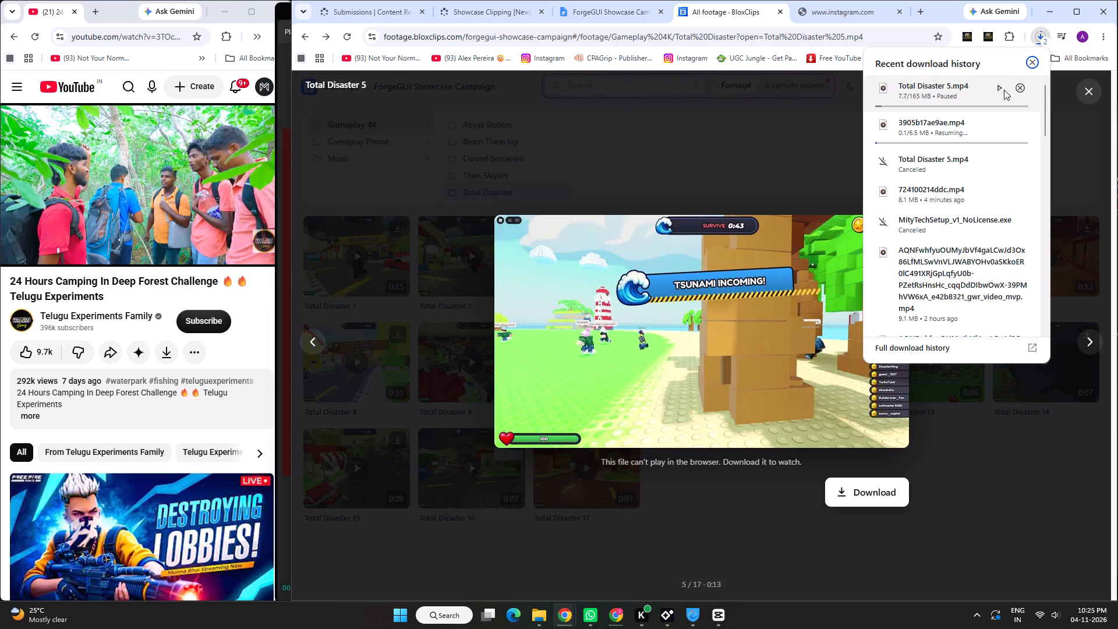
{"action": "left_click", "coordinate": [1024, 91]}
{"action": "left_click", "coordinate": [737, 330]}
{"action": "left_click", "coordinate": [688, 191]}
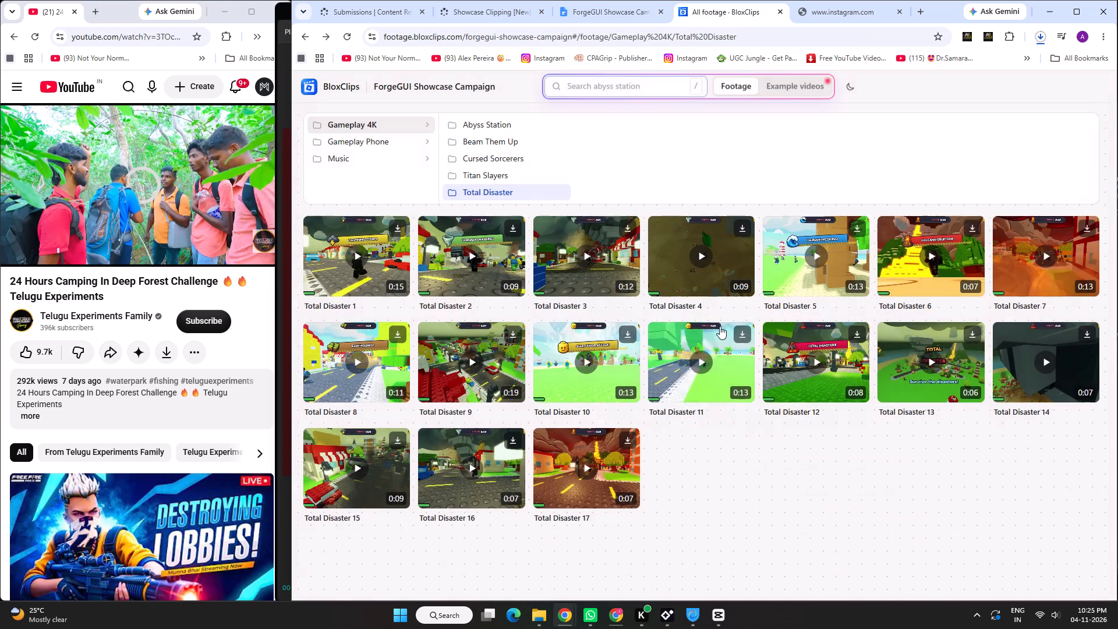
Download the Total Disaster 5 clip through the options of its preview video player.
{"action": "left_click", "coordinate": [699, 265]}
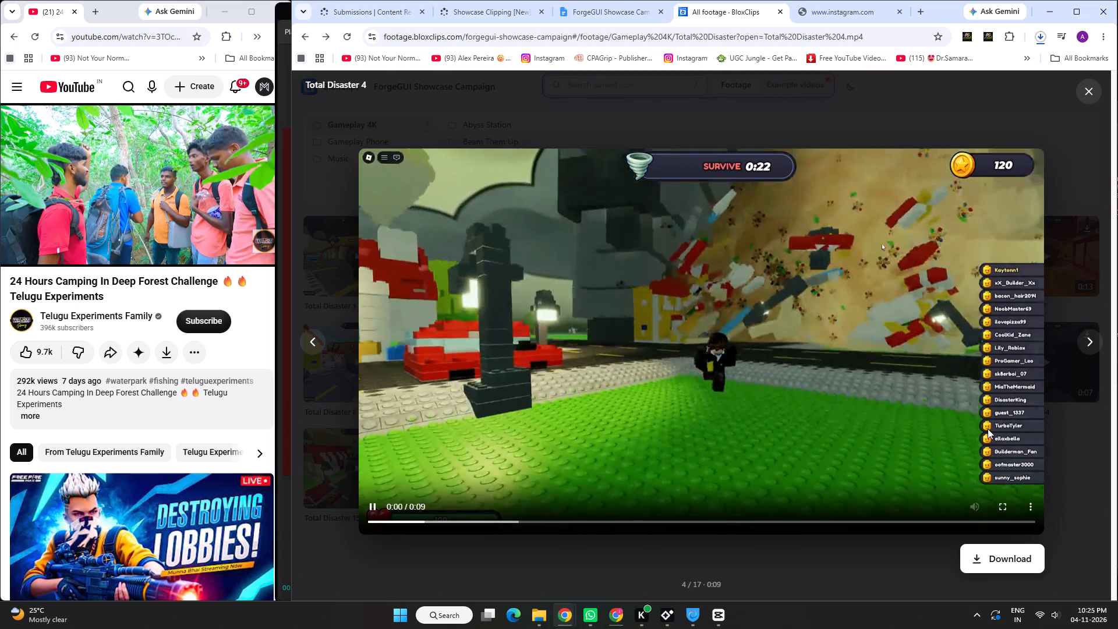
{"action": "left_click", "coordinate": [805, 122]}
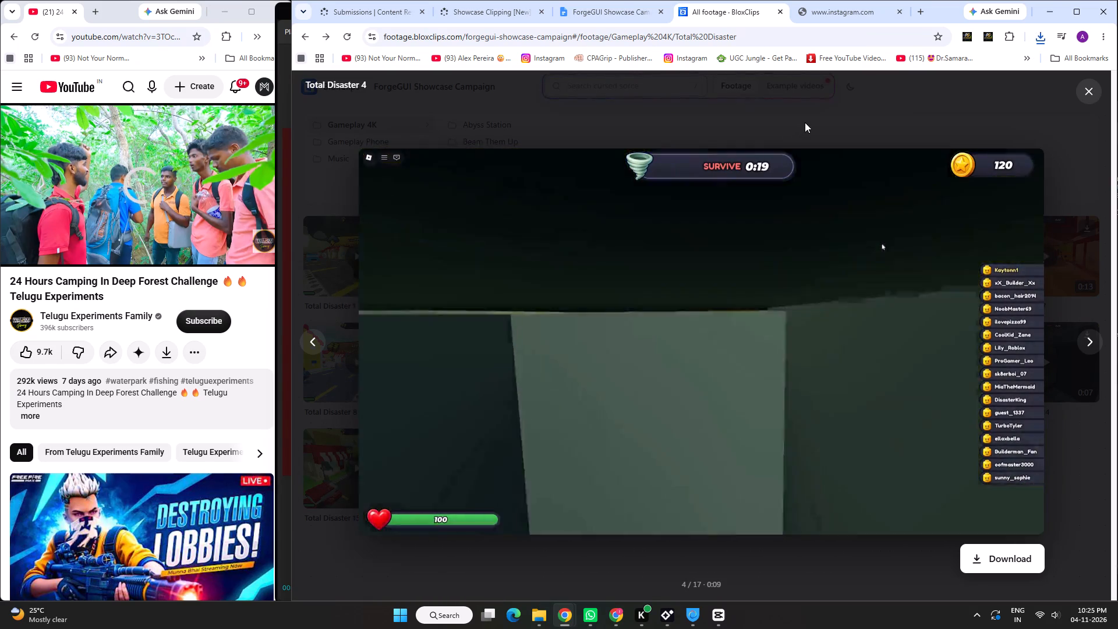
{"action": "left_click", "coordinate": [794, 255]}
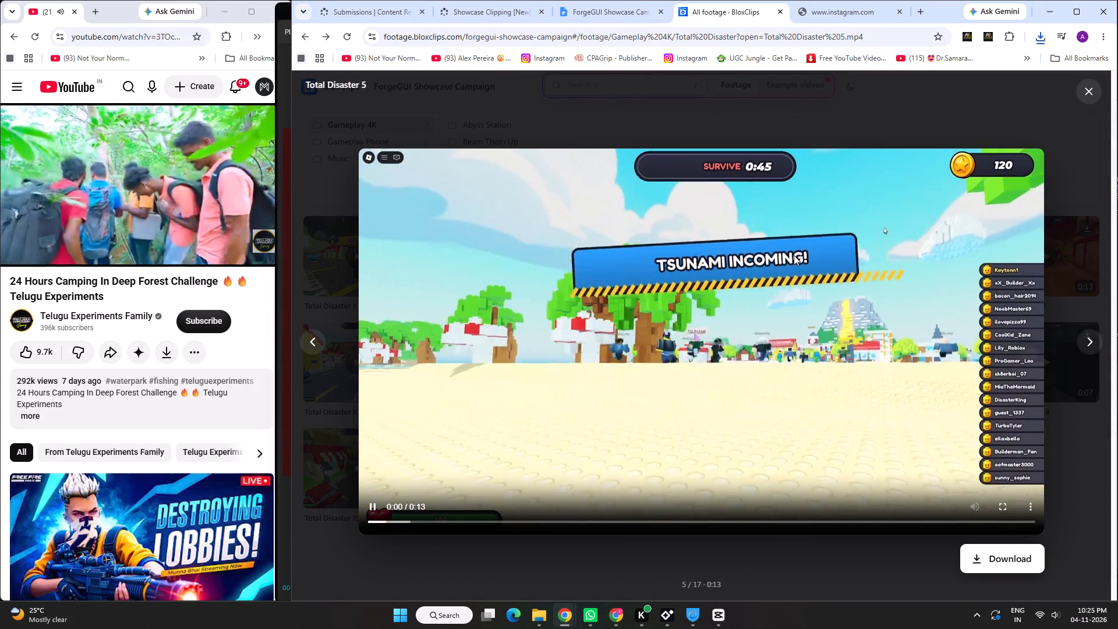
{"action": "left_click", "coordinate": [1031, 508]}
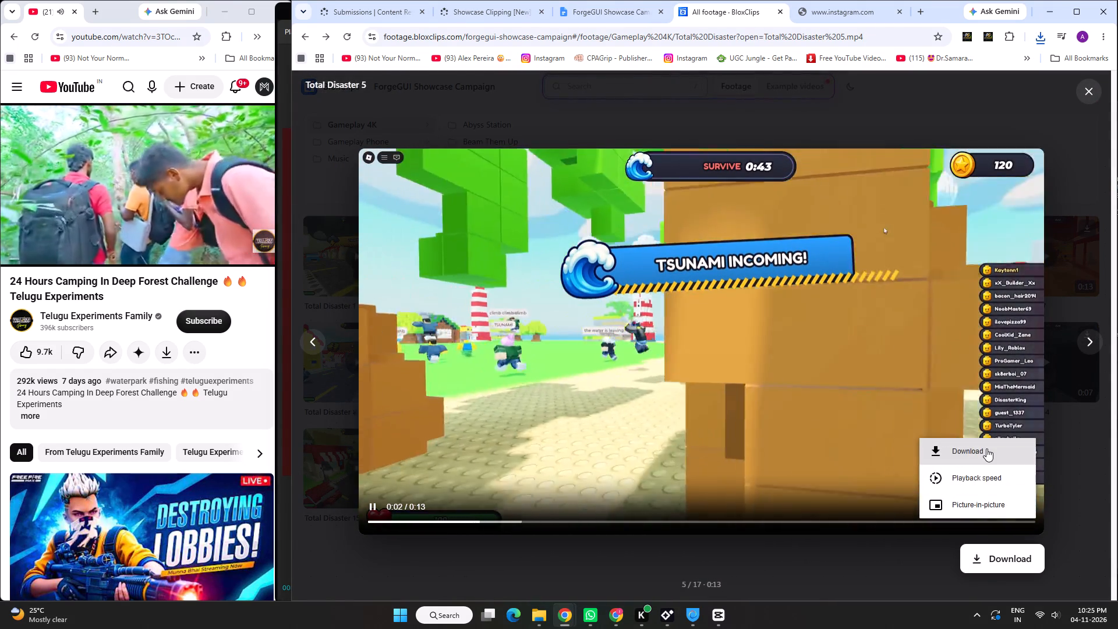
{"action": "left_click", "coordinate": [986, 448]}
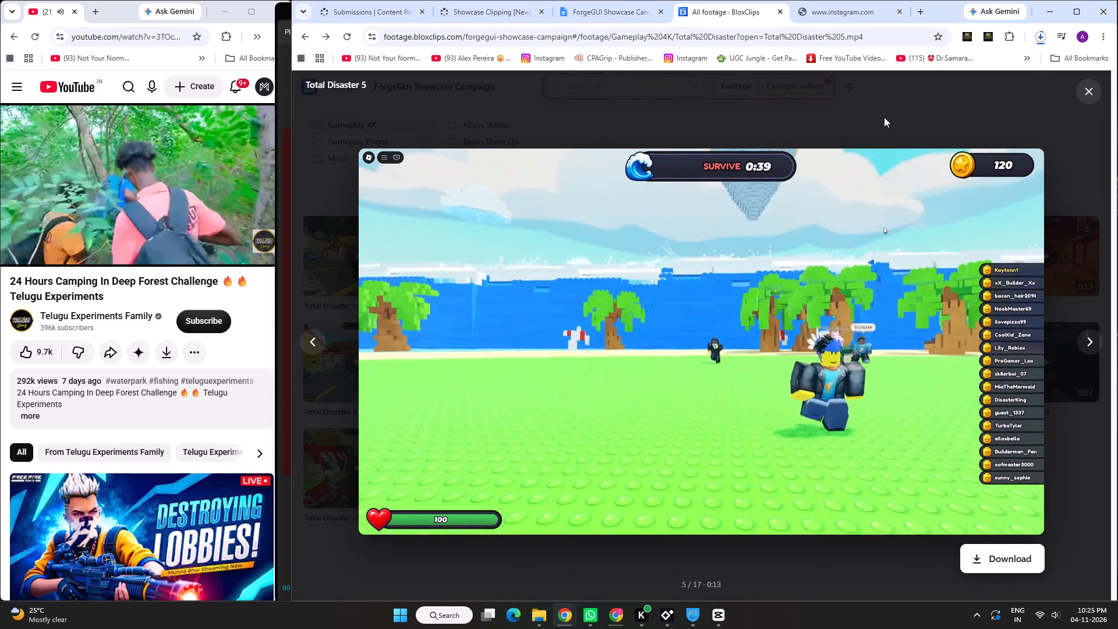
Resume the interrupted 3905b17ae9ae.mp4 download and close the Total Disaster 5 preview.
{"action": "left_click", "coordinate": [1041, 41]}
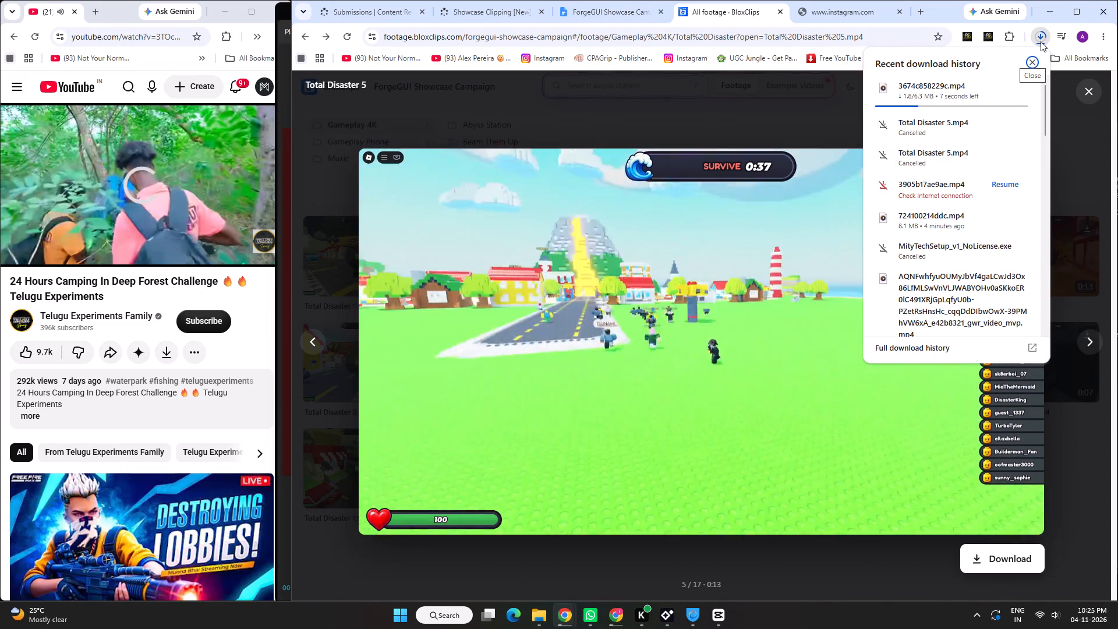
{"action": "left_click", "coordinate": [1013, 184]}
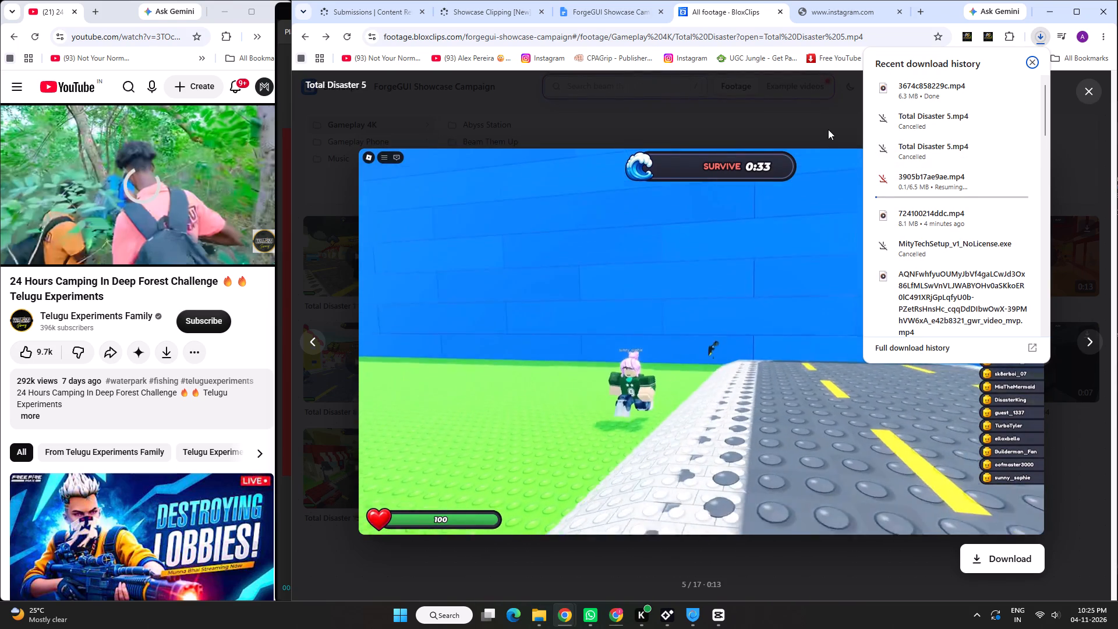
{"action": "left_click", "coordinate": [828, 129]}
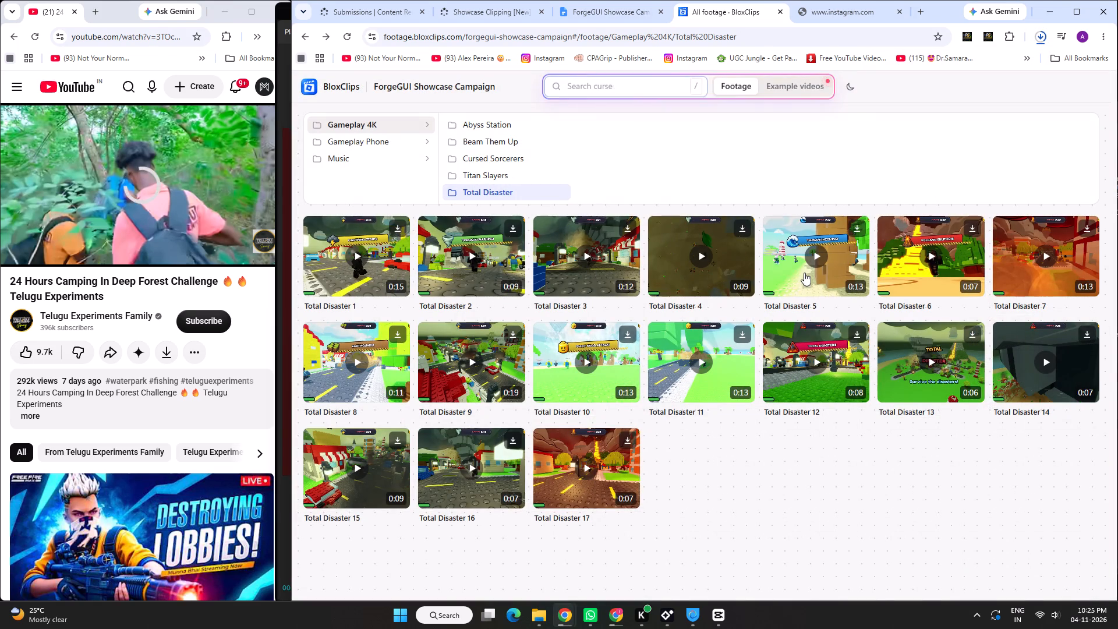
Open the Total Disaster 7 clip.
{"action": "left_click", "coordinate": [1046, 252]}
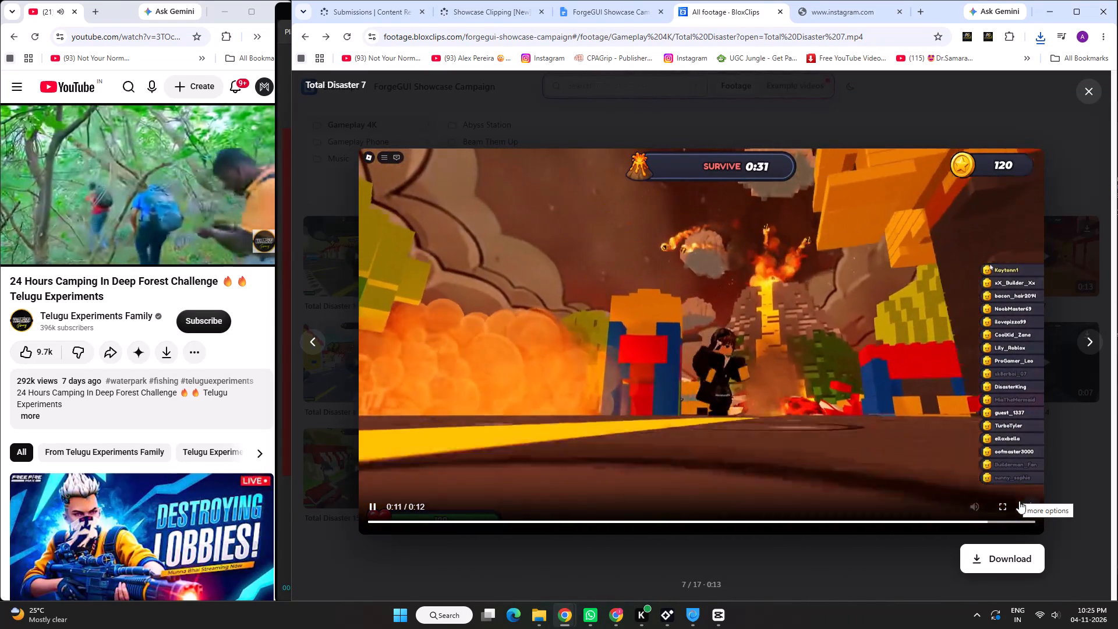
Download the Total Disaster 7 clip through the options of its preview video player, and close the preview.
{"action": "left_click", "coordinate": [1028, 509]}
{"action": "left_click", "coordinate": [953, 450]}
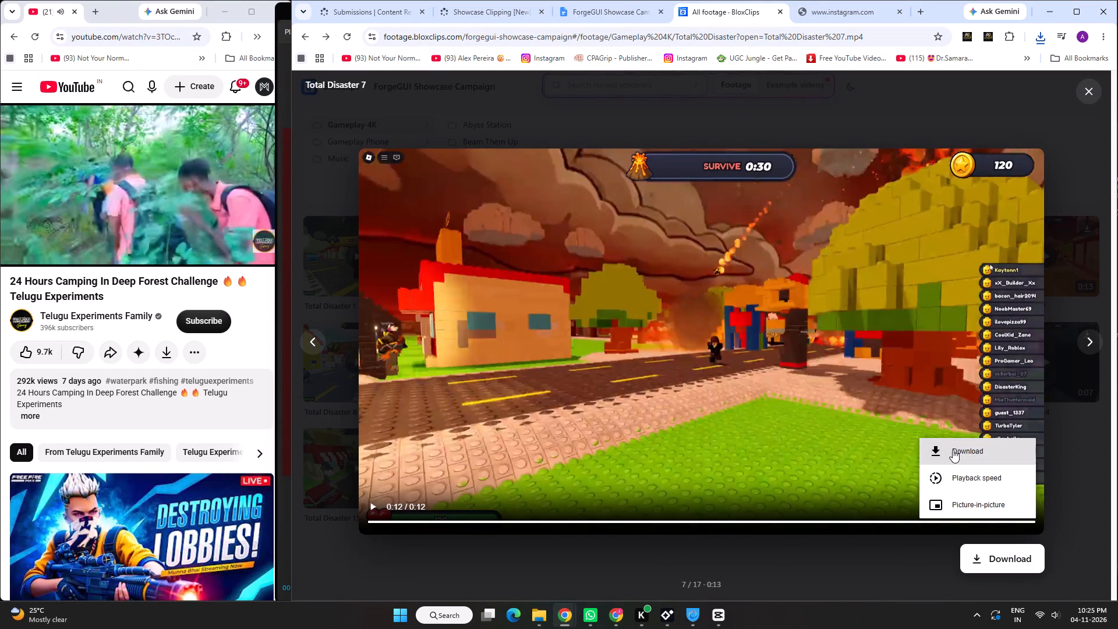
{"action": "left_click", "coordinate": [618, 115]}
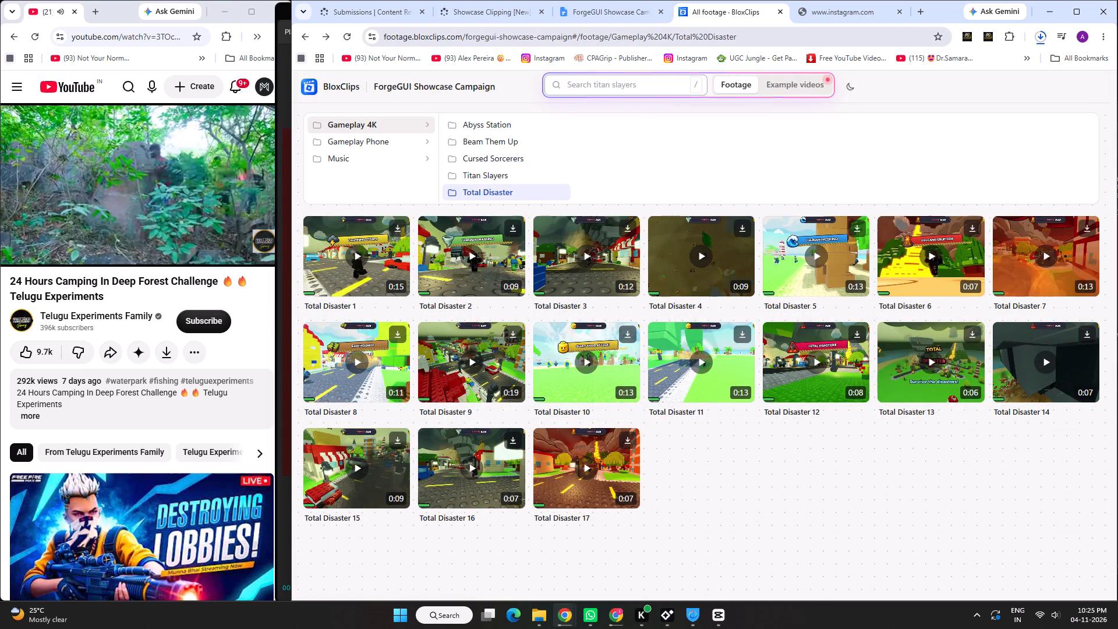
Reload the Instagram reel page that lost its connection and return to it after checking the Total Disaster footage grid.
{"action": "left_click", "coordinate": [838, 15]}
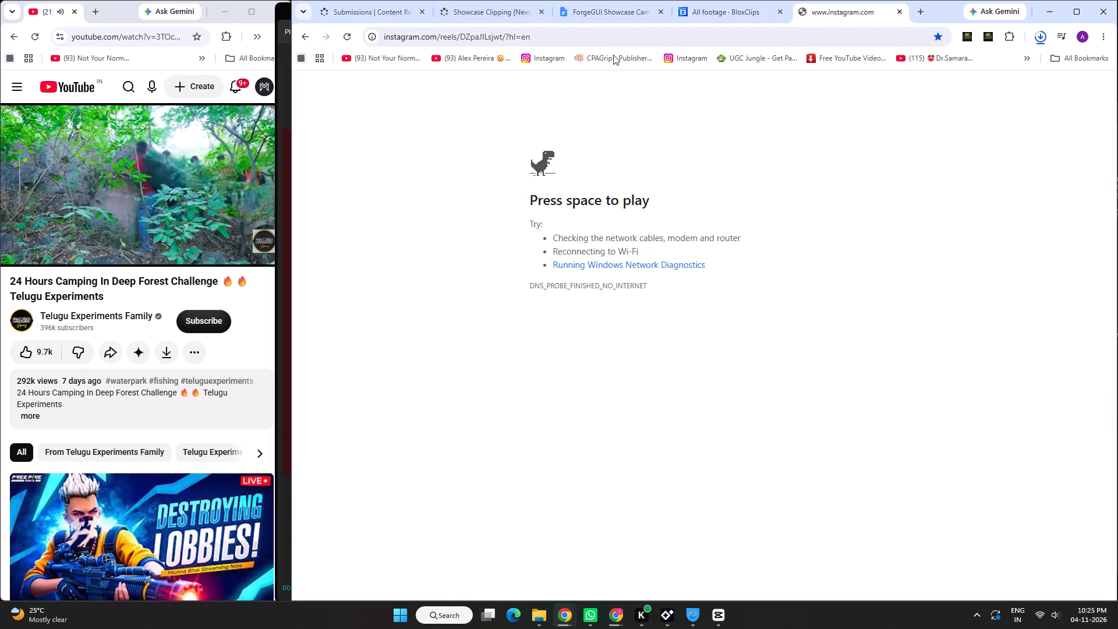
{"action": "left_click", "coordinate": [349, 33]}
{"action": "left_click", "coordinate": [349, 33]}
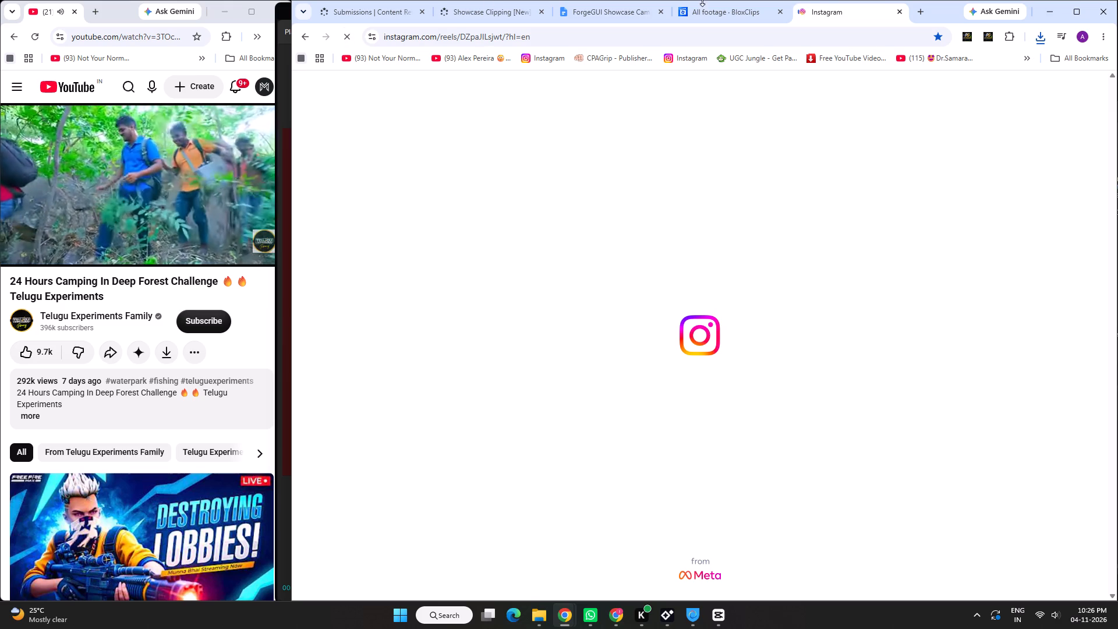
{"action": "left_click", "coordinate": [717, 14]}
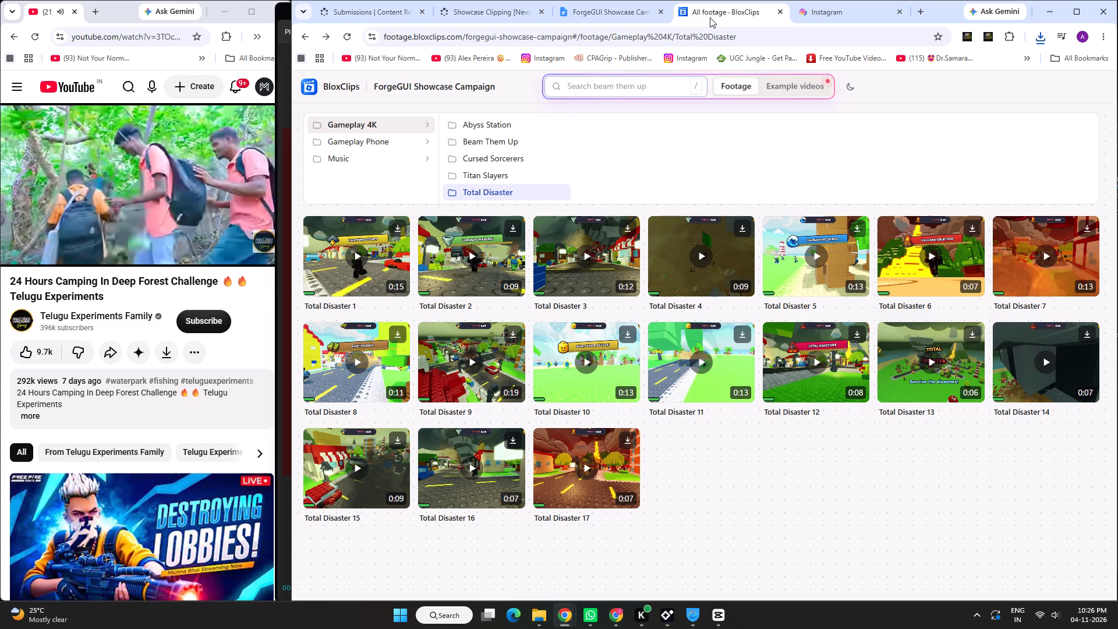
{"action": "left_click", "coordinate": [829, 18]}
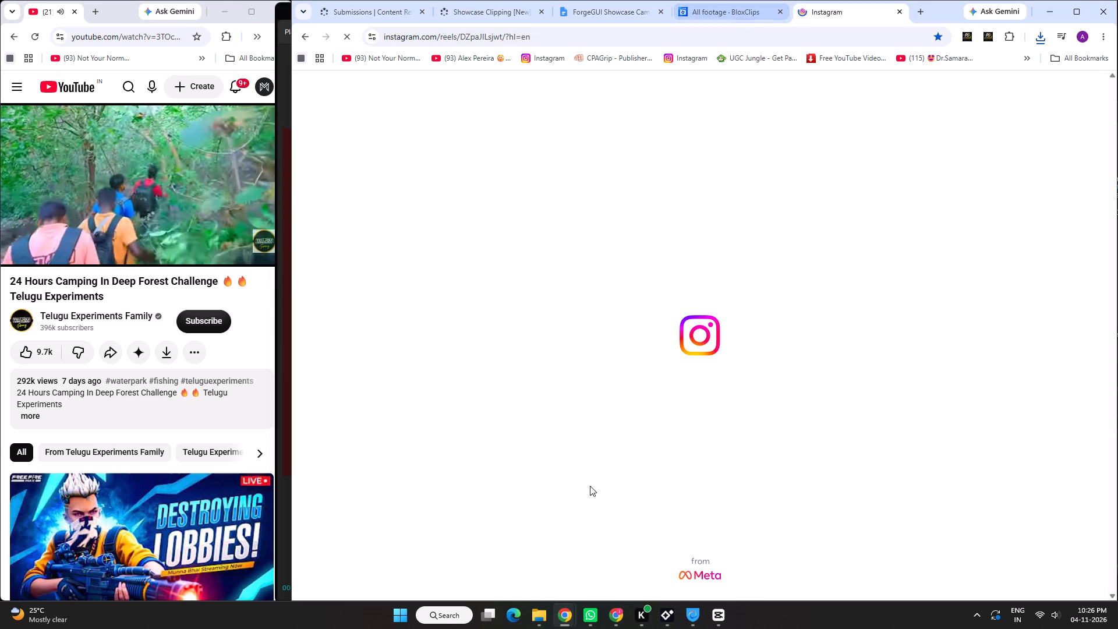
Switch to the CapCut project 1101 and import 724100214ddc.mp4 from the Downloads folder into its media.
{"action": "left_click", "coordinate": [716, 621]}
{"action": "left_click", "coordinate": [728, 571]}
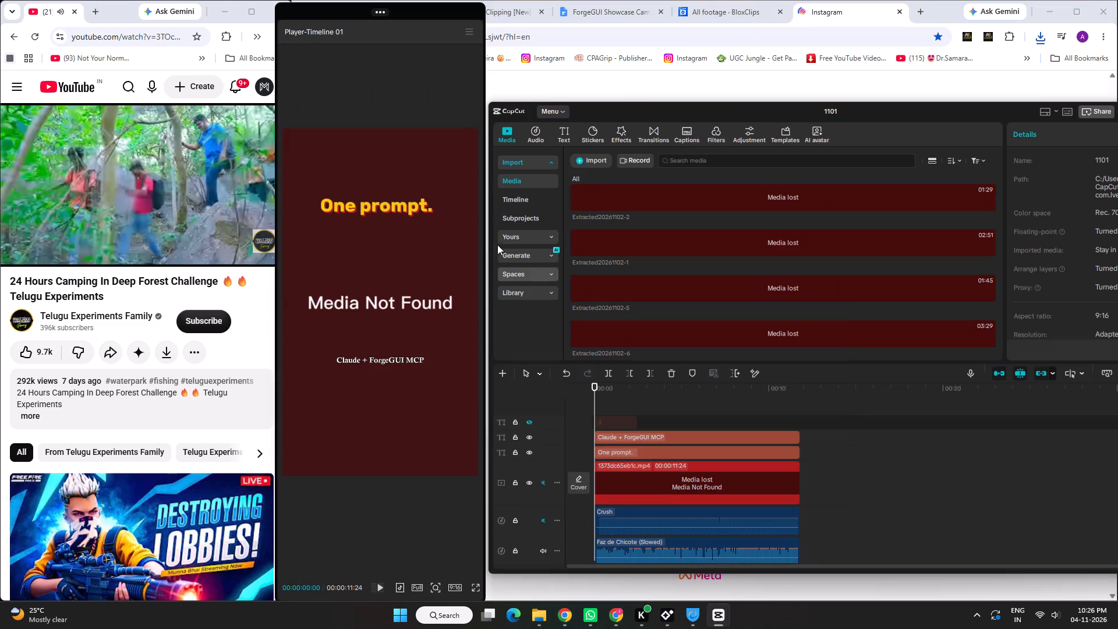
{"action": "left_click", "coordinate": [607, 162]}
{"action": "left_click", "coordinate": [622, 184]}
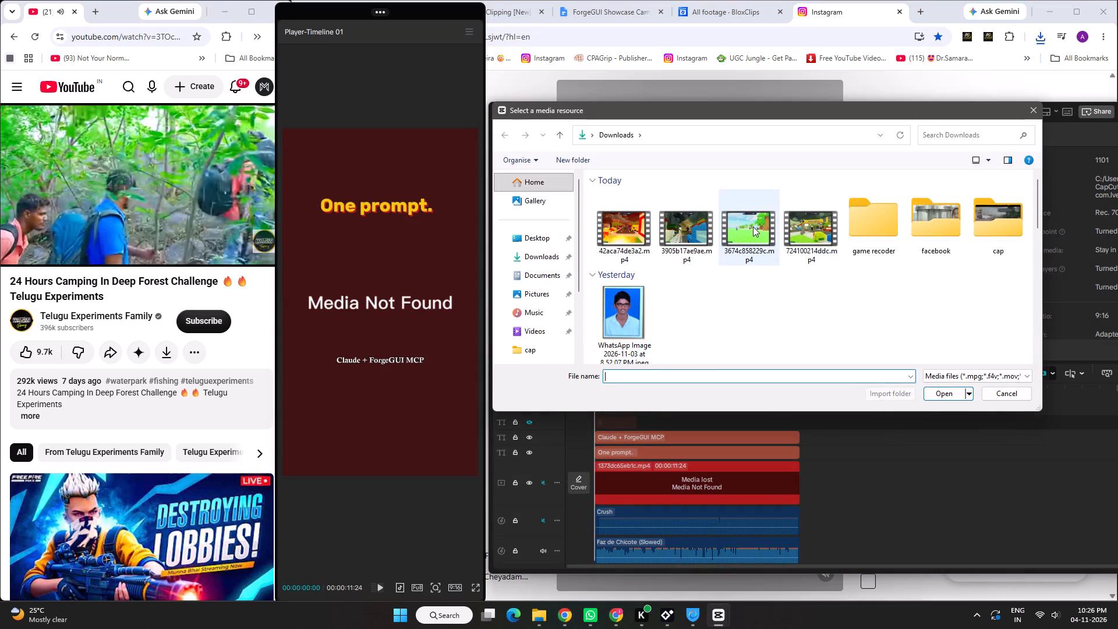
{"action": "double_click", "coordinate": [808, 241]}
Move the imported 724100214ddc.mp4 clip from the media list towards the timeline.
{"action": "left_click_drag", "start_coordinate": [686, 331], "coordinate": [685, 360]}
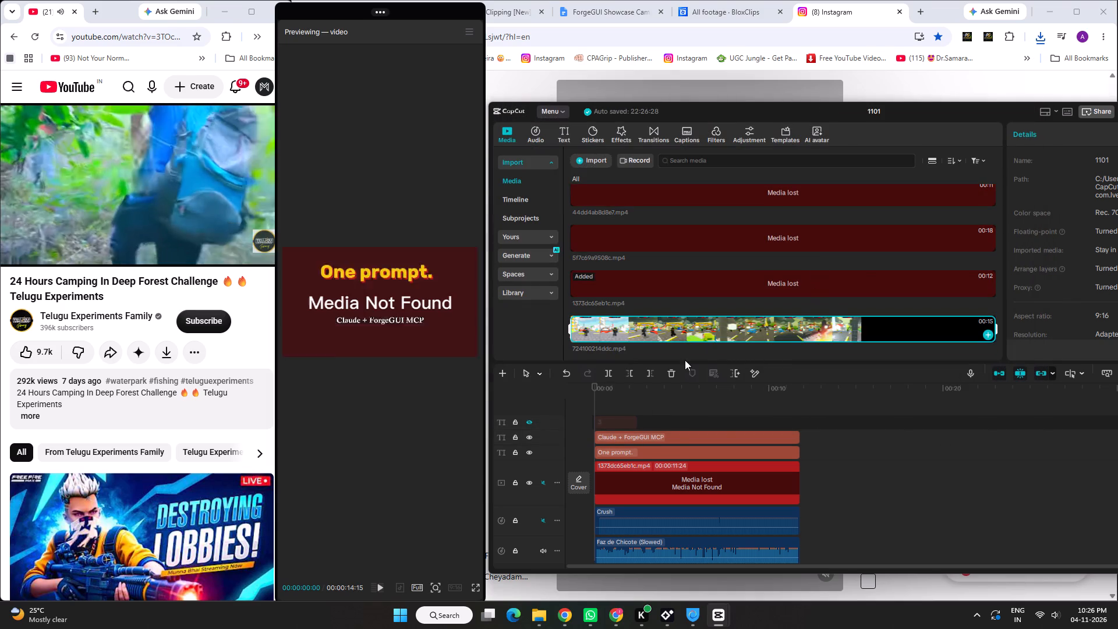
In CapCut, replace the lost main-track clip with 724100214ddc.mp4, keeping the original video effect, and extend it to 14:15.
{"action": "left_click_drag", "start_coordinate": [685, 360], "coordinate": [670, 472]}
{"action": "left_click", "coordinate": [899, 440]}
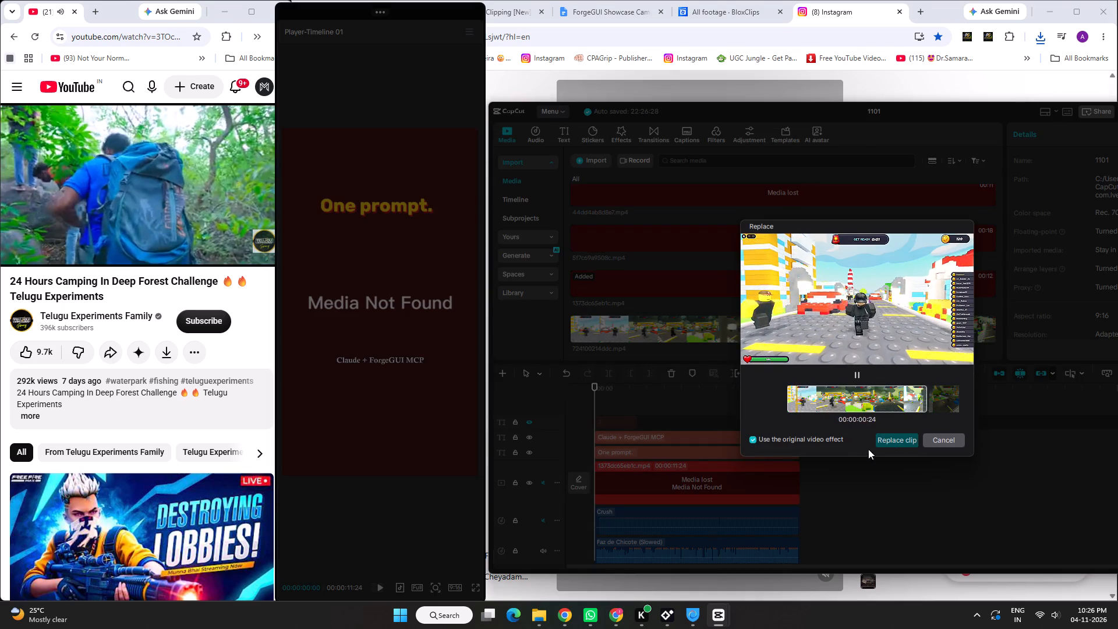
{"action": "left_click", "coordinate": [774, 482]}
{"action": "left_click_drag", "start_coordinate": [802, 492], "coordinate": [881, 493]}
Extend the Crush and Faz de Chicote (Slowed) audio clips together to the end of the video clip.
{"action": "left_click_drag", "start_coordinate": [822, 386], "coordinate": [850, 388]}
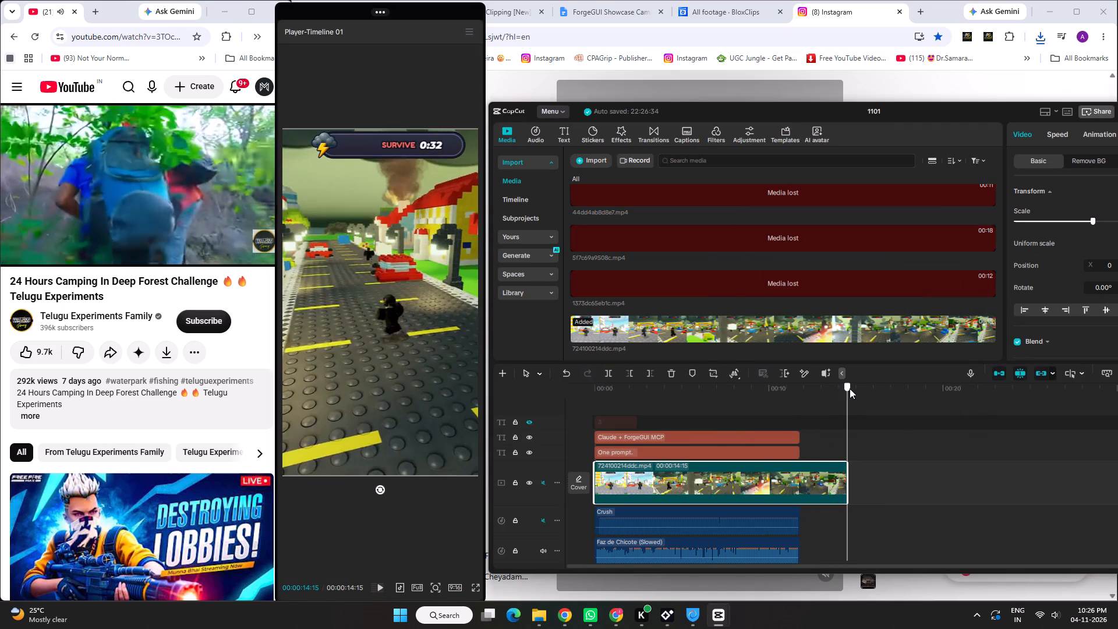
{"action": "left_click_drag", "start_coordinate": [850, 388], "coordinate": [850, 389]}
{"action": "key", "text": "ctrl+a"}
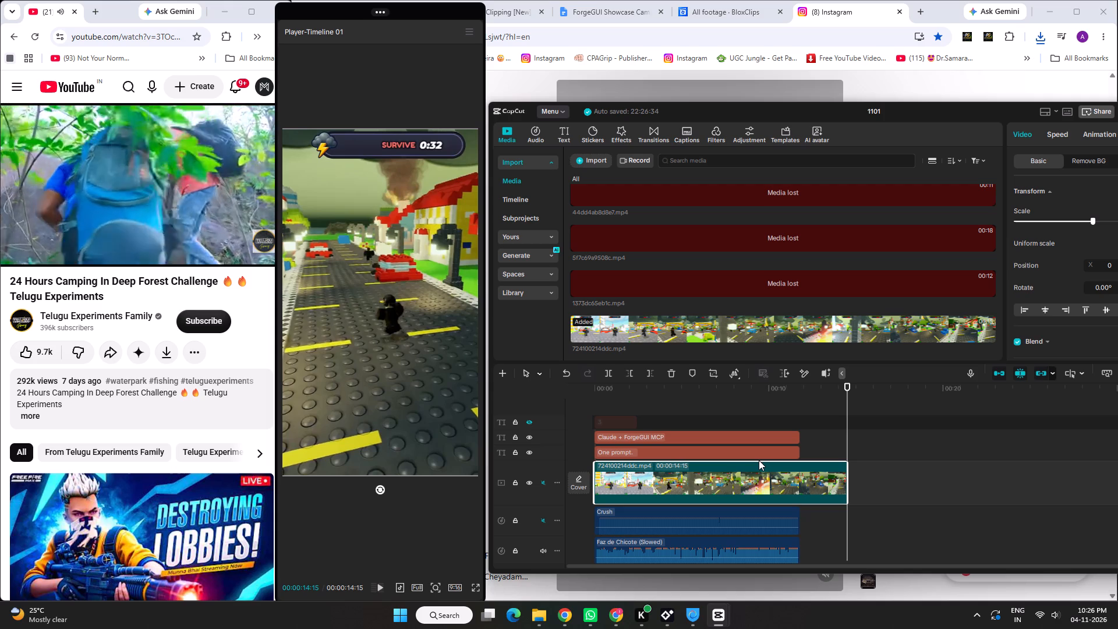
{"action": "left_click", "coordinate": [628, 424], "text": "ctrl"}
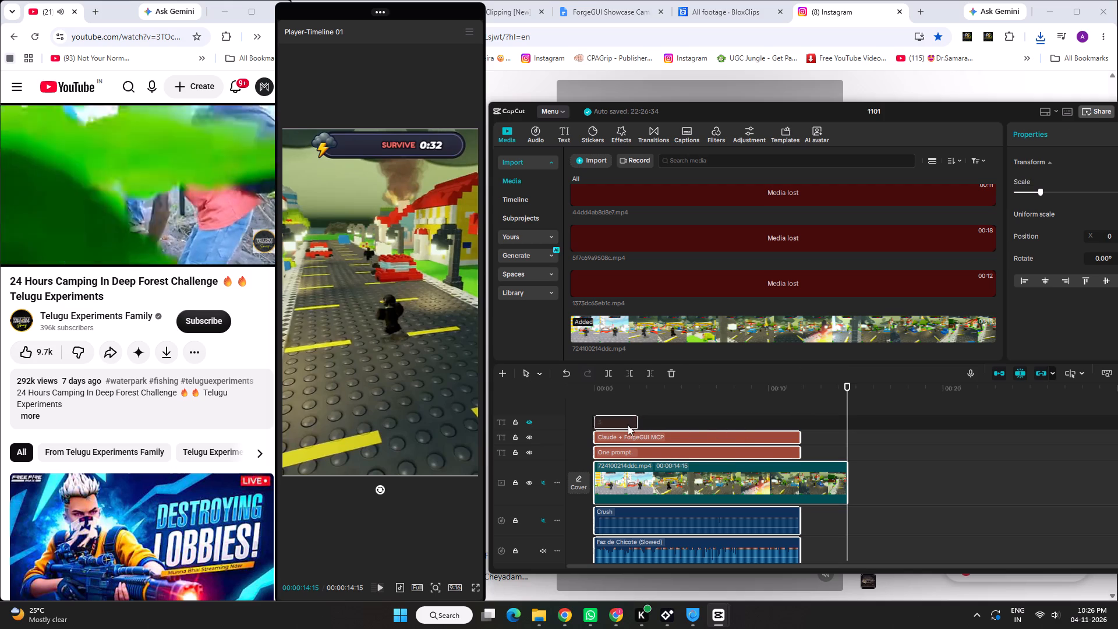
{"action": "left_click", "coordinate": [629, 437], "text": "ctrl"}
{"action": "left_click", "coordinate": [632, 447], "text": "ctrl"}
{"action": "left_click", "coordinate": [645, 476], "text": "ctrl"}
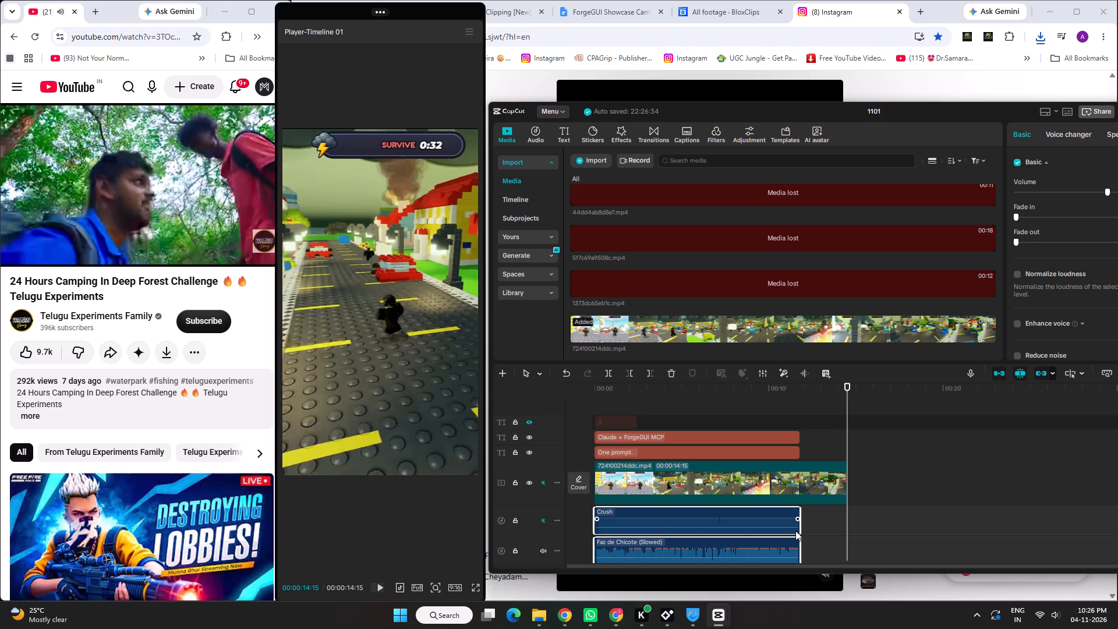
{"action": "left_click_drag", "start_coordinate": [803, 534], "coordinate": [848, 539]}
{"action": "left_click_drag", "start_coordinate": [824, 391], "coordinate": [851, 399]}
{"action": "left_click_drag", "start_coordinate": [809, 451], "coordinate": [808, 450]}
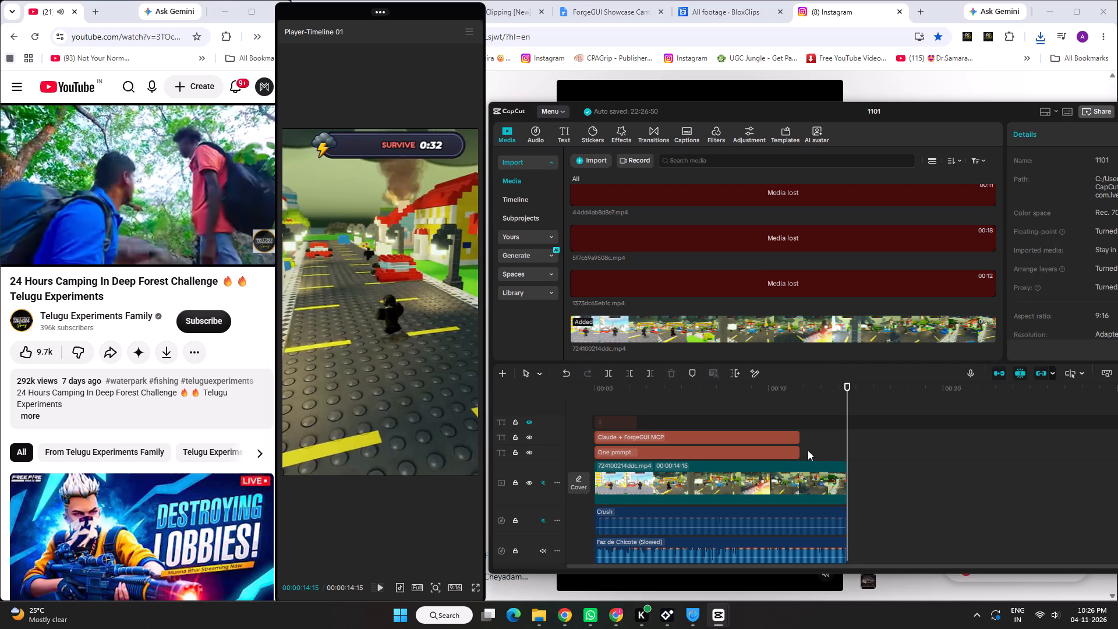
Extend the Claude + ForgeGUI MCP and One prompt. text clips together to the end of the video clip and preview around 00:06.
{"action": "left_click_drag", "start_coordinate": [808, 450], "coordinate": [782, 434]}
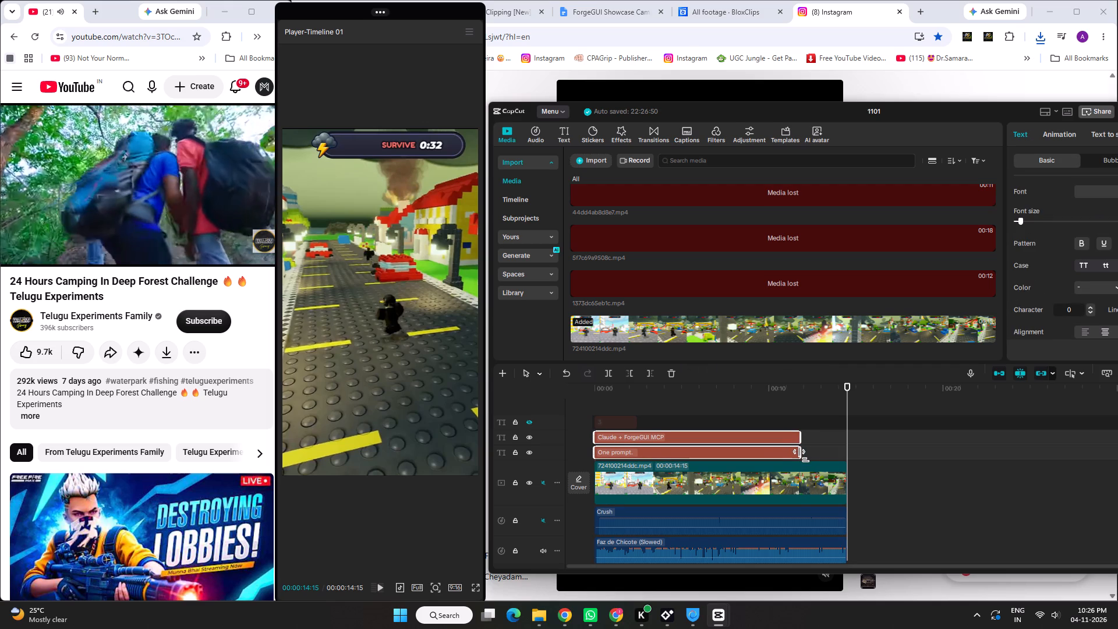
{"action": "left_click_drag", "start_coordinate": [803, 456], "coordinate": [849, 464]}
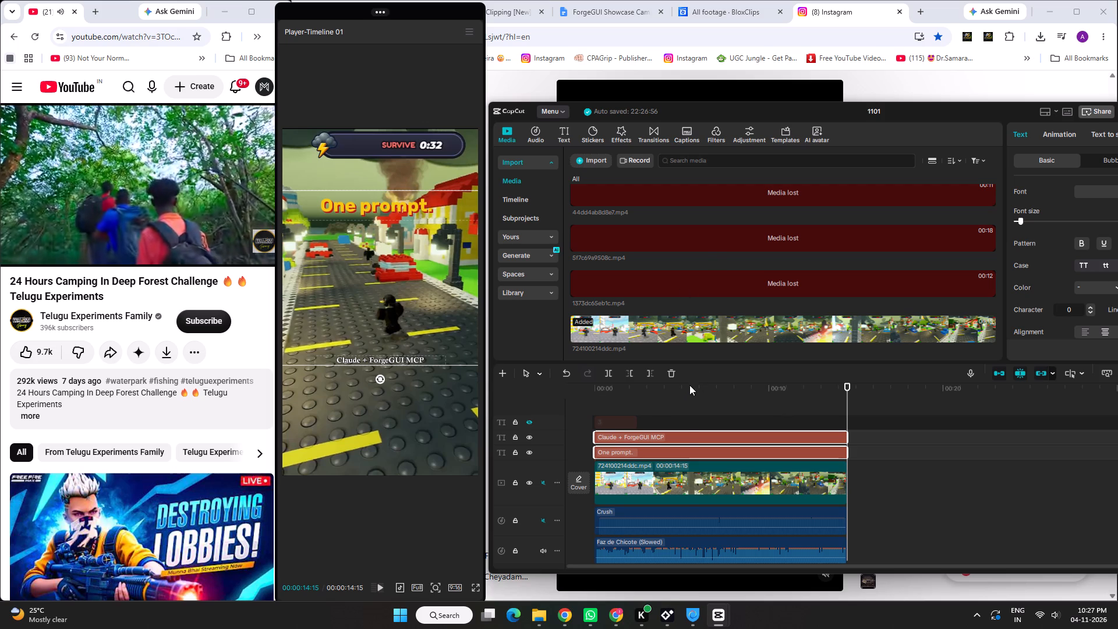
{"action": "left_click_drag", "start_coordinate": [689, 385], "coordinate": [703, 416]}
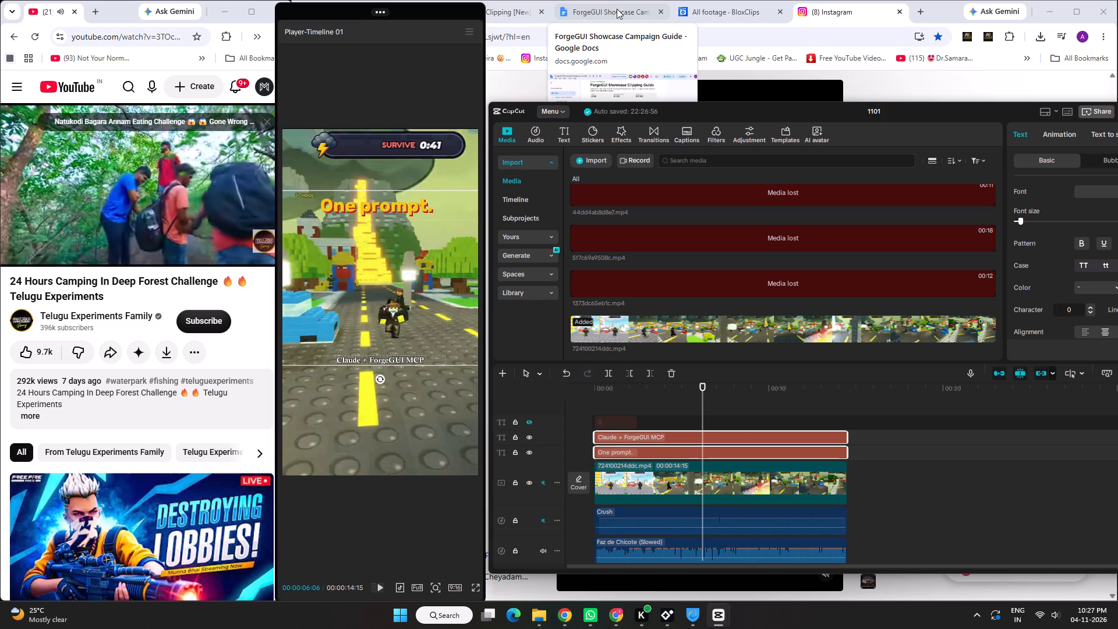
{"action": "left_click", "coordinate": [901, 87]}
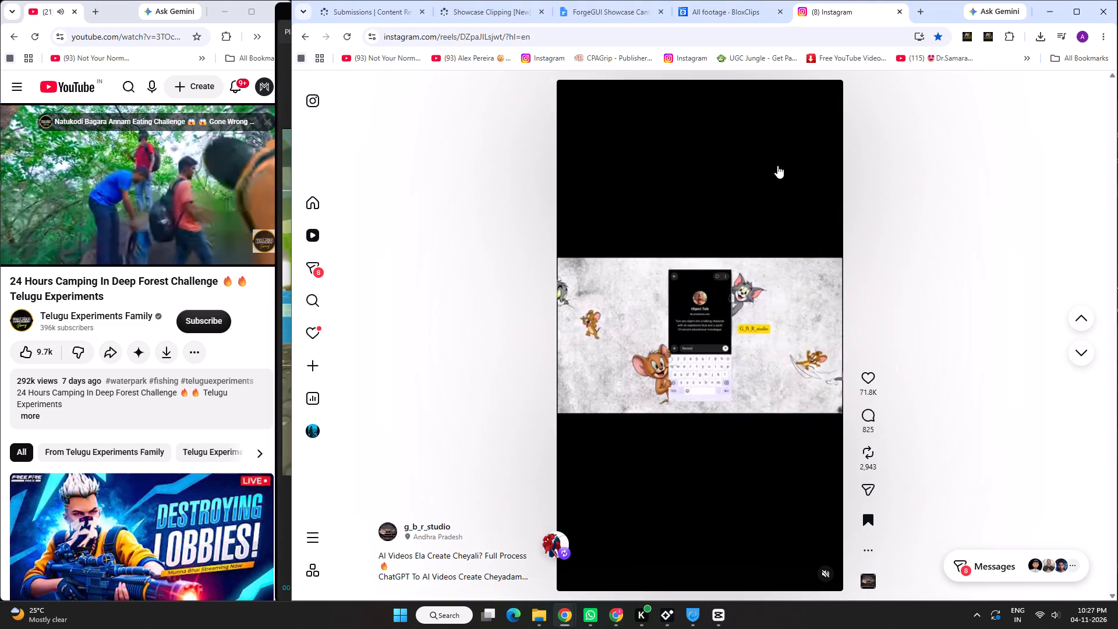
{"action": "left_click", "coordinate": [309, 546]}
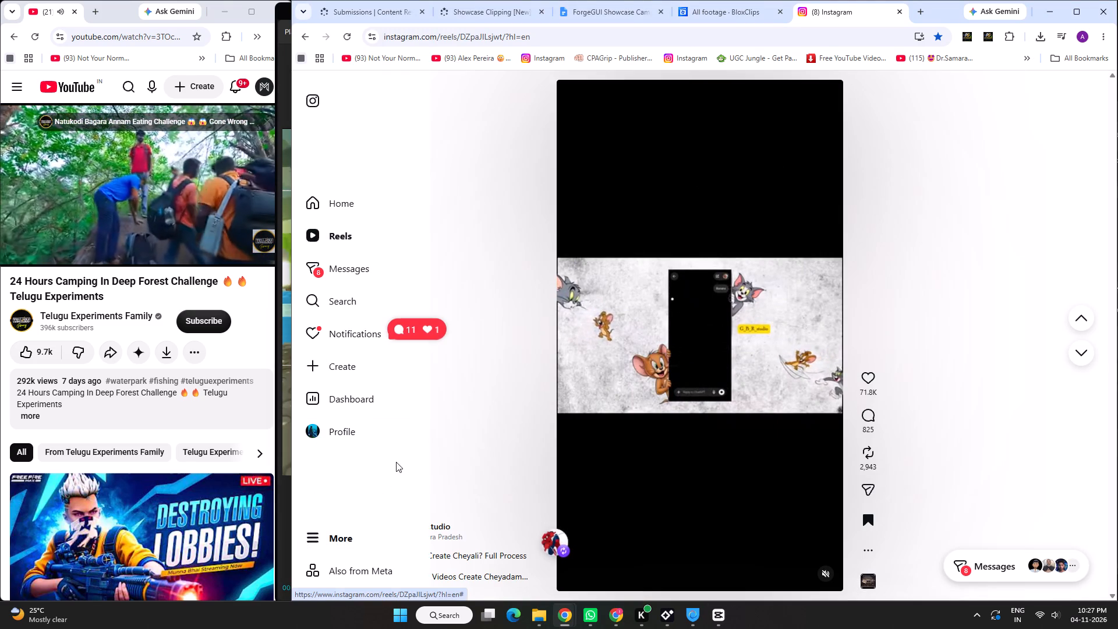
{"action": "left_click", "coordinate": [347, 533]}
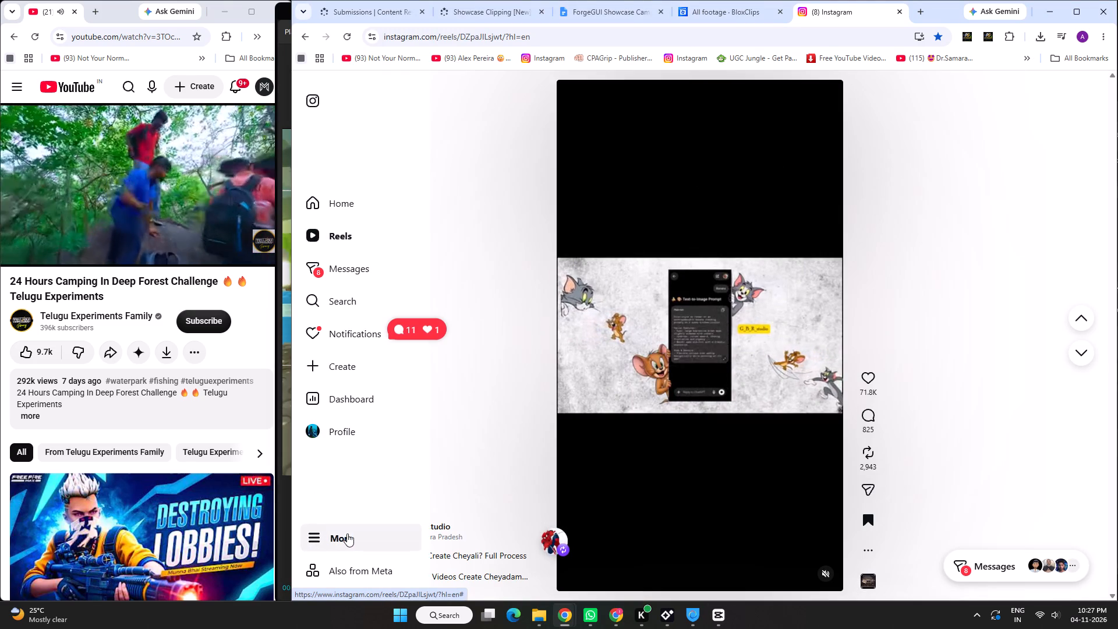
{"action": "left_click", "coordinate": [347, 533]}
{"action": "left_click", "coordinate": [318, 533]}
{"action": "left_click", "coordinate": [318, 533]}
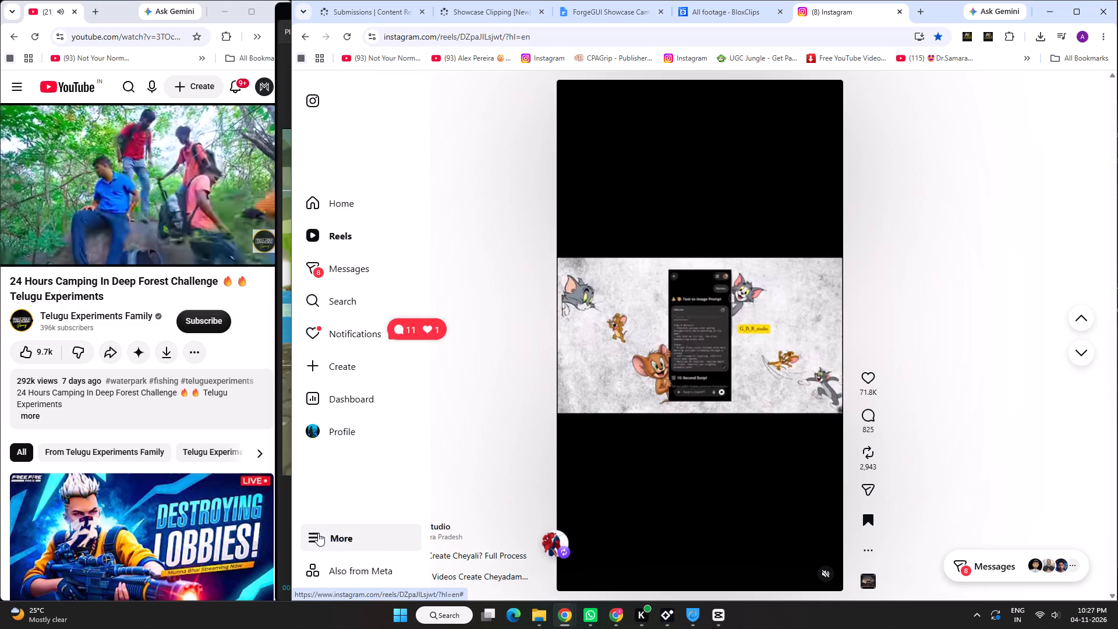
{"action": "left_click", "coordinate": [318, 533]}
{"action": "left_click", "coordinate": [317, 533]}
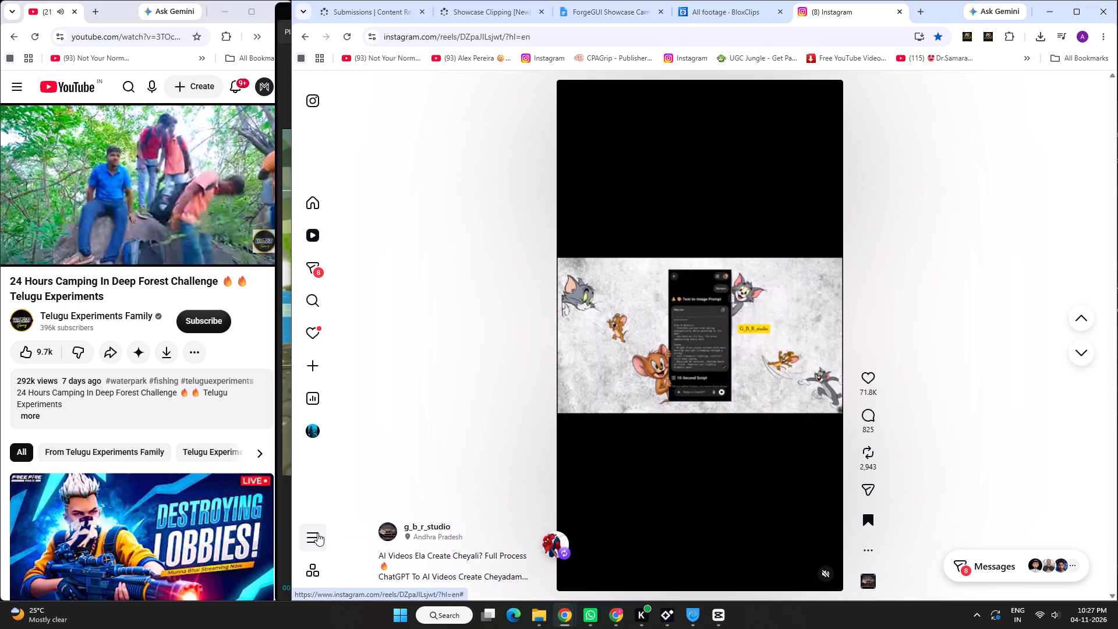
{"action": "left_click", "coordinate": [317, 533]}
{"action": "left_click", "coordinate": [323, 431]}
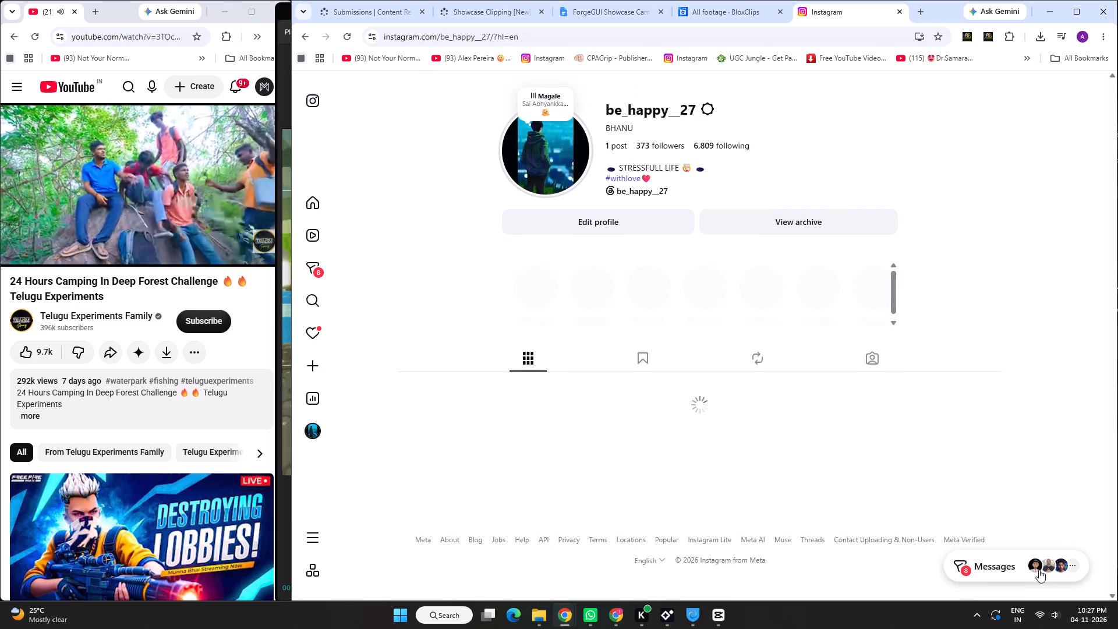
{"action": "left_click", "coordinate": [321, 527]}
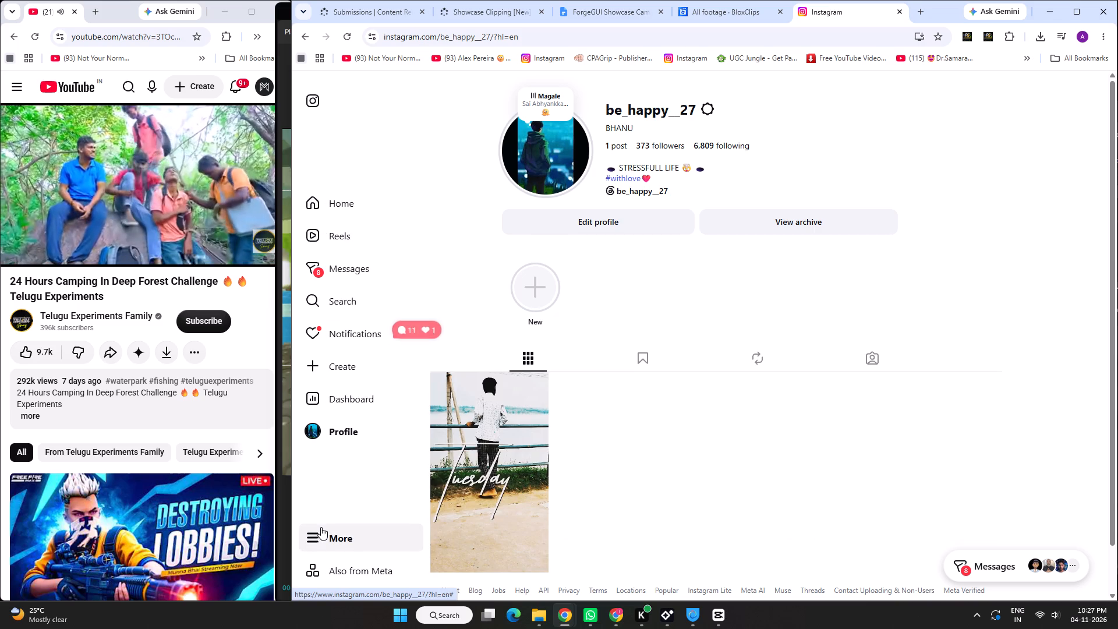
{"action": "left_click", "coordinate": [318, 534]}
{"action": "left_click", "coordinate": [318, 534]}
{"action": "left_click", "coordinate": [346, 461]}
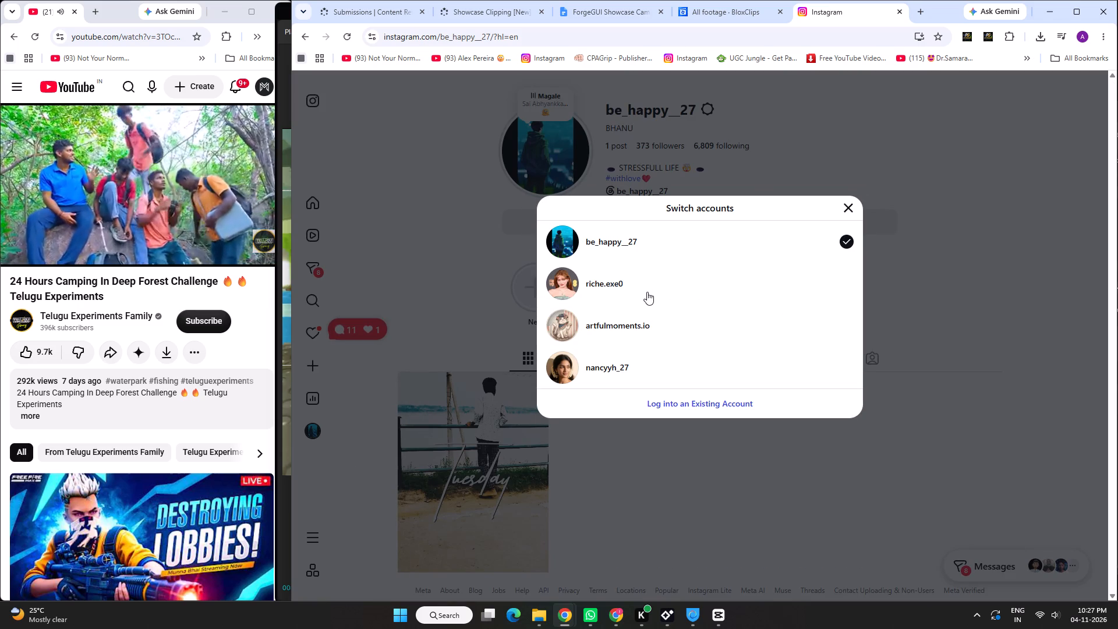
{"action": "left_click", "coordinate": [647, 292]}
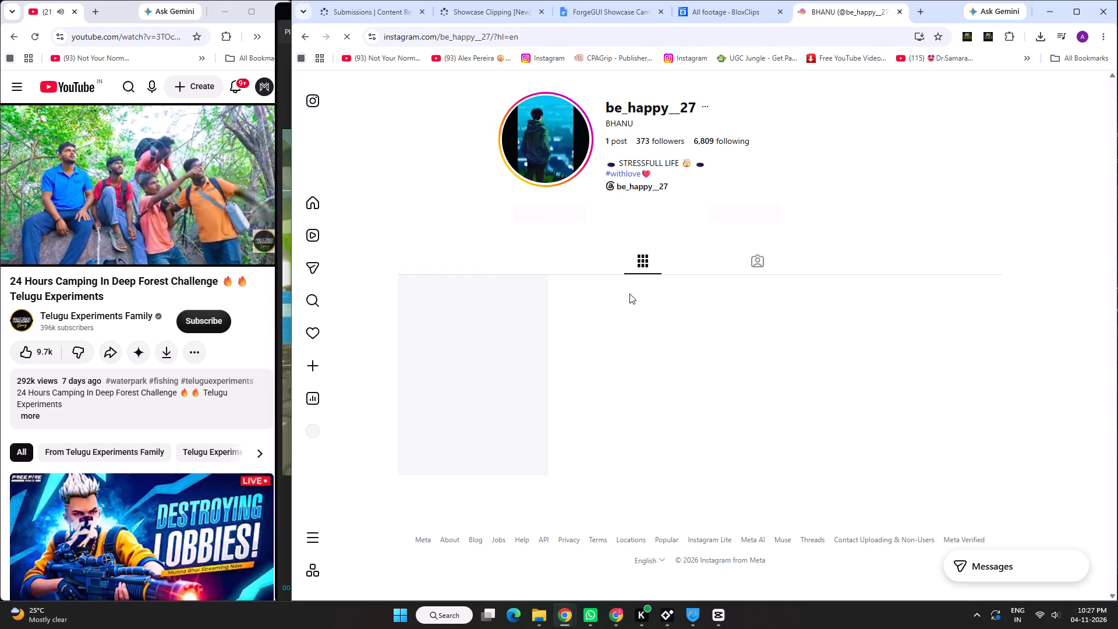
{"action": "left_click", "coordinate": [323, 422]}
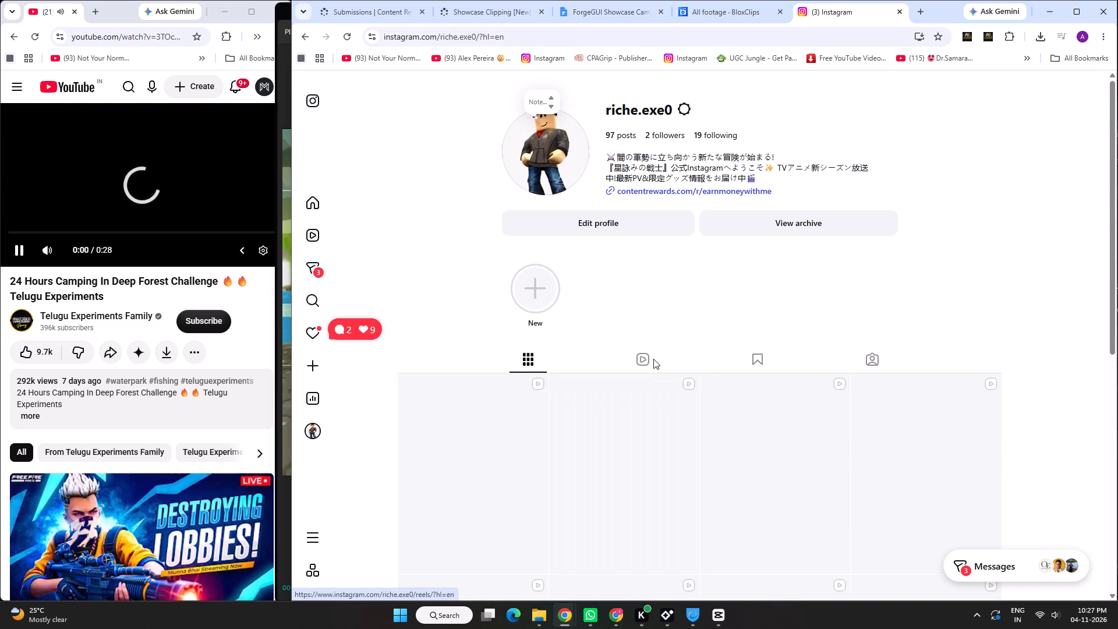
{"action": "left_click", "coordinate": [653, 359]}
{"action": "scroll", "coordinate": [936, 339], "scroll_direction": "down", "scroll_amount": 1}
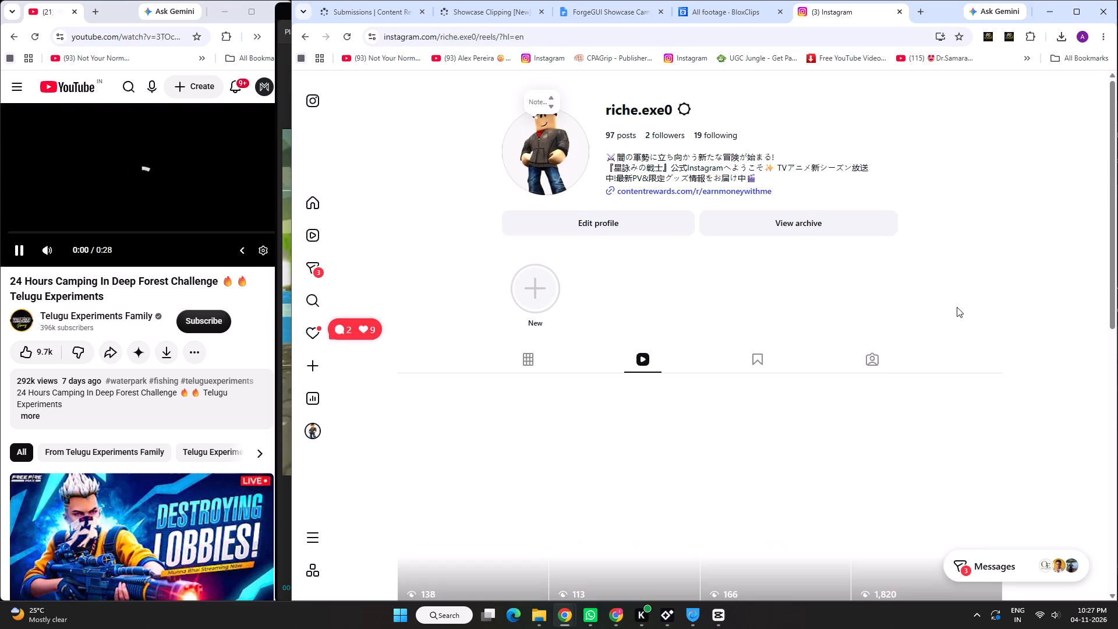
{"action": "scroll", "coordinate": [957, 307], "scroll_direction": "down", "scroll_amount": 1}
{"action": "scroll", "coordinate": [1035, 266], "scroll_direction": "down", "scroll_amount": 5}
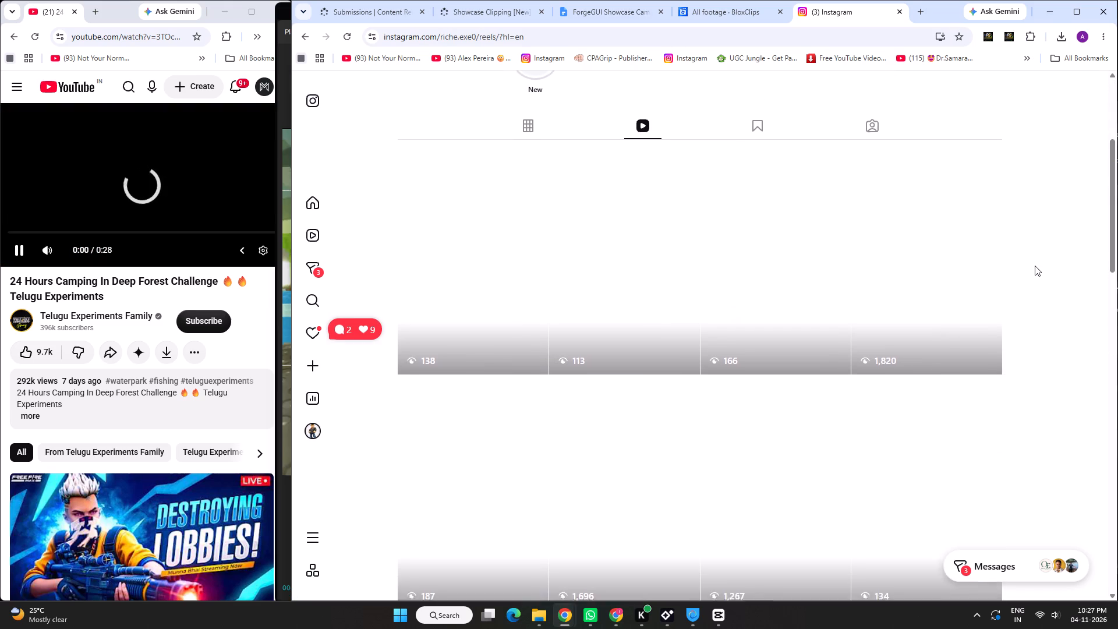
{"action": "scroll", "coordinate": [1035, 266], "scroll_direction": "down", "scroll_amount": 2}
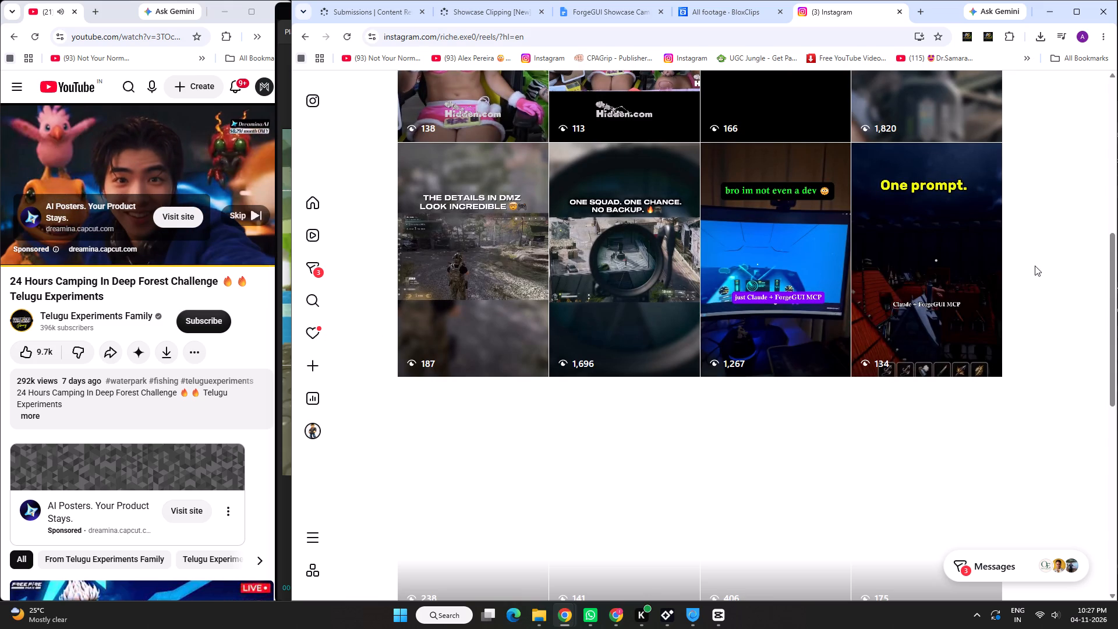
Skip the advertisement in the YouTube video.
{"action": "left_click", "coordinate": [258, 217]}
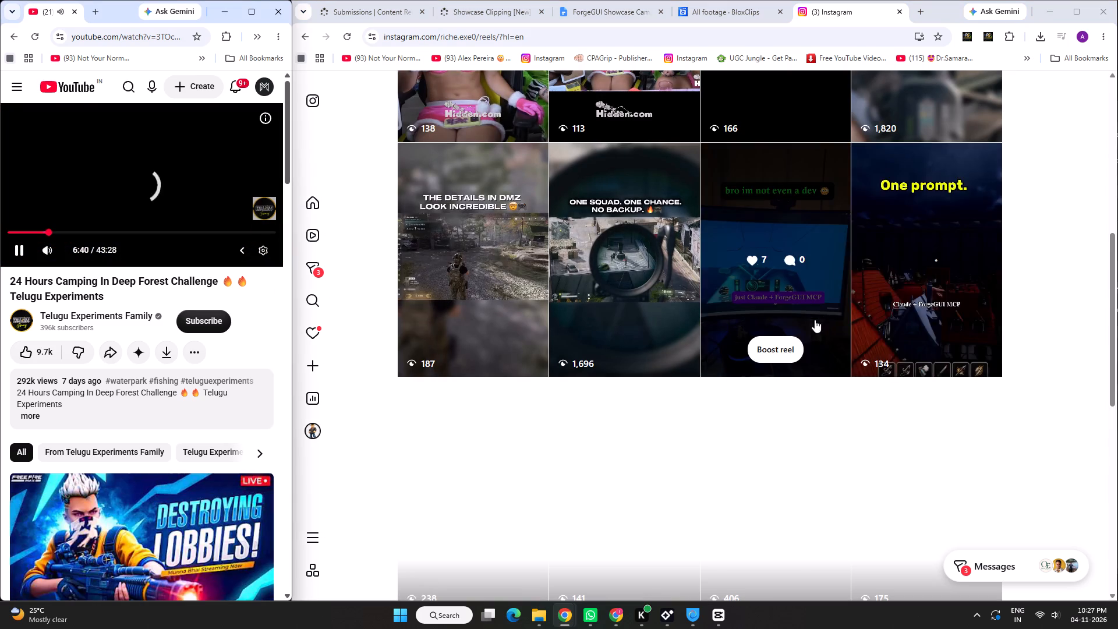
View the "bro im not even a dev" reel, including its caption styling, and close it.
{"action": "left_click", "coordinate": [815, 320]}
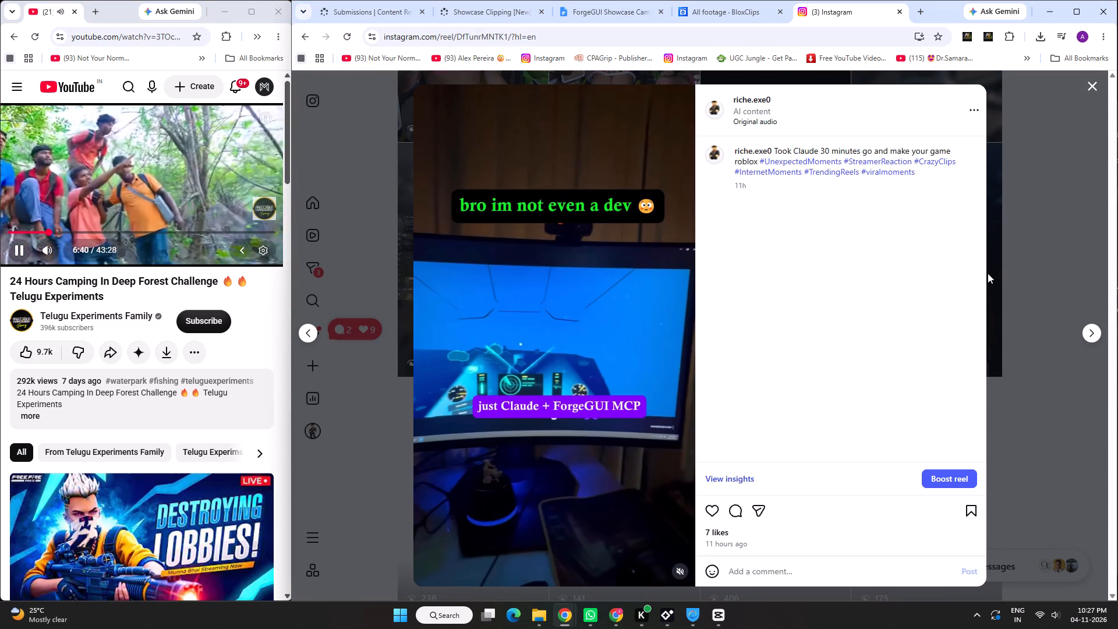
{"action": "left_click", "coordinate": [988, 273]}
Find the "No modeling" Armored Titan reel further down, watch it with sound, and close it.
{"action": "scroll", "coordinate": [988, 273], "scroll_direction": "down", "scroll_amount": 1}
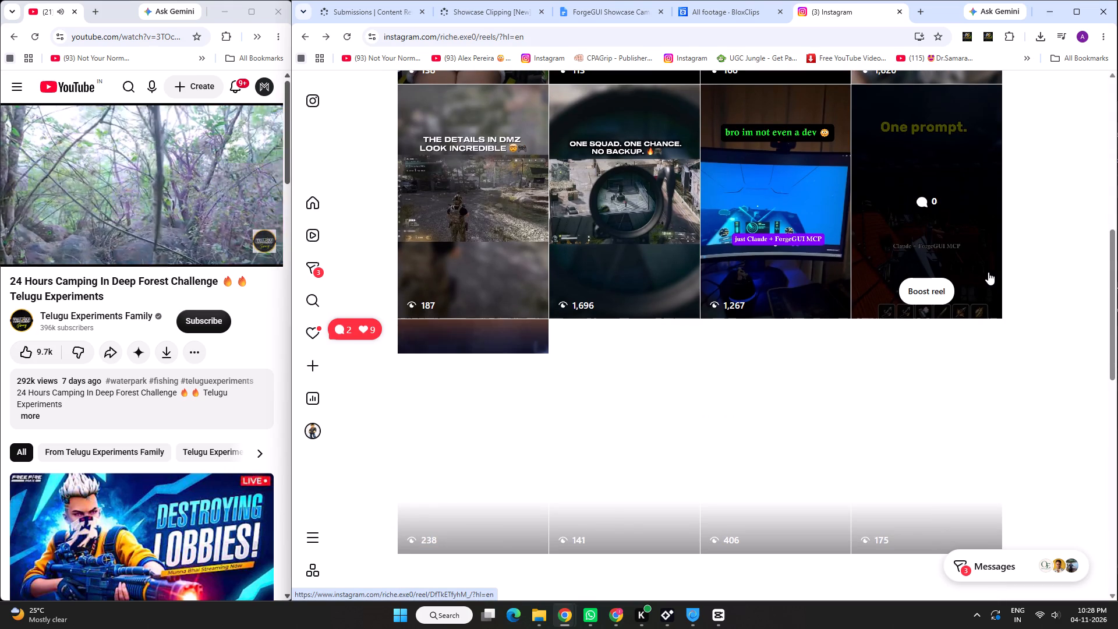
{"action": "scroll", "coordinate": [988, 272], "scroll_direction": "down", "scroll_amount": 3}
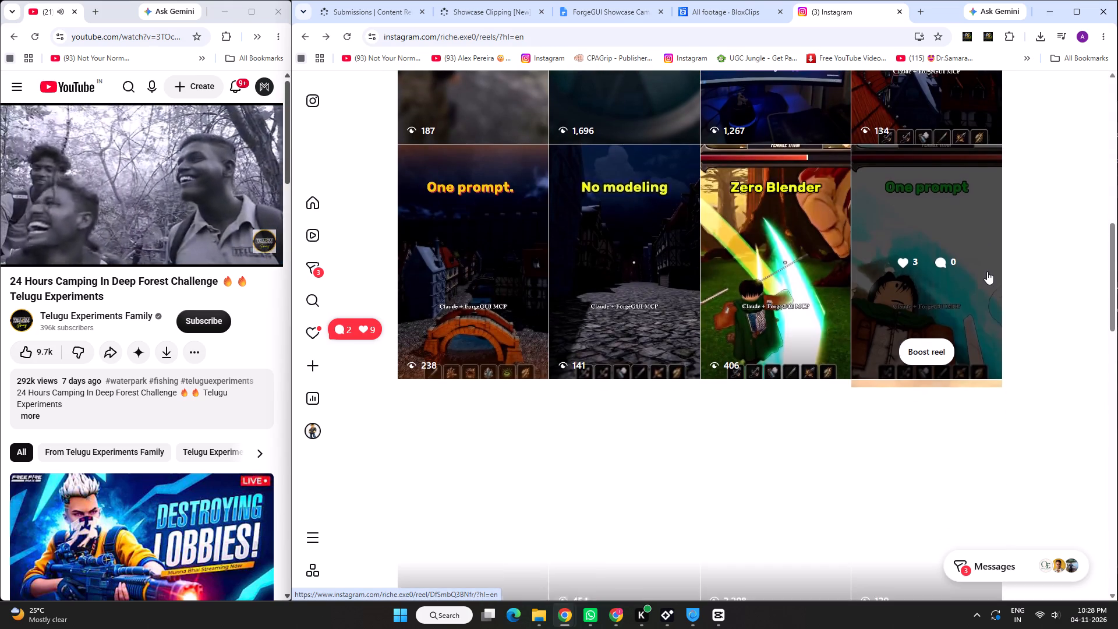
{"action": "scroll", "coordinate": [987, 271], "scroll_direction": "down", "scroll_amount": 2}
{"action": "scroll", "coordinate": [1032, 331], "scroll_direction": "down", "scroll_amount": 2}
{"action": "left_click", "coordinate": [790, 308]}
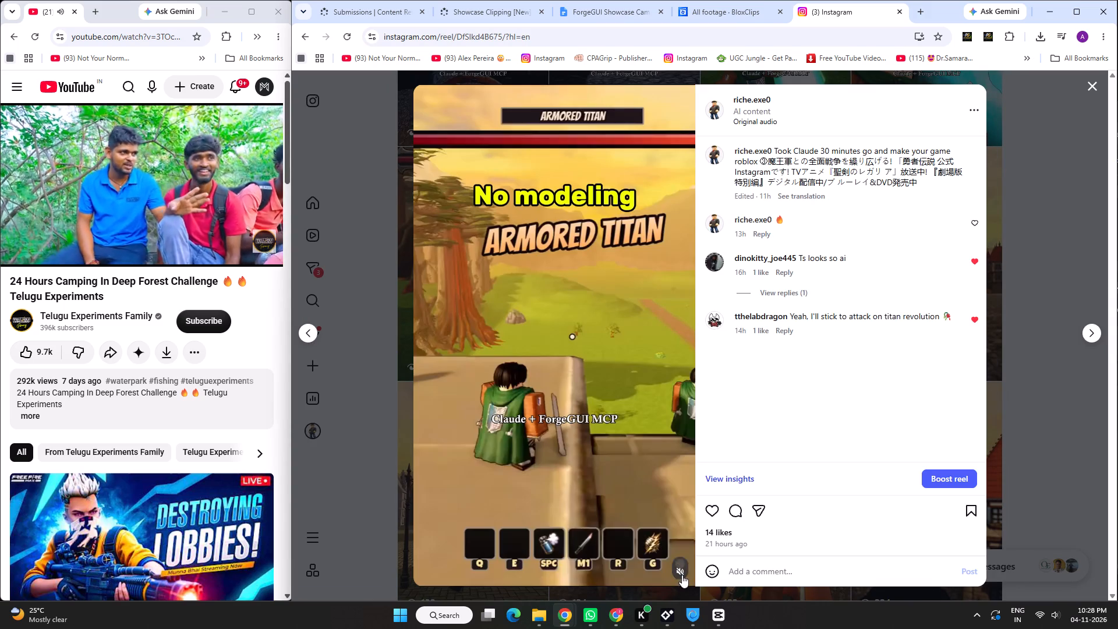
{"action": "left_click", "coordinate": [678, 570]}
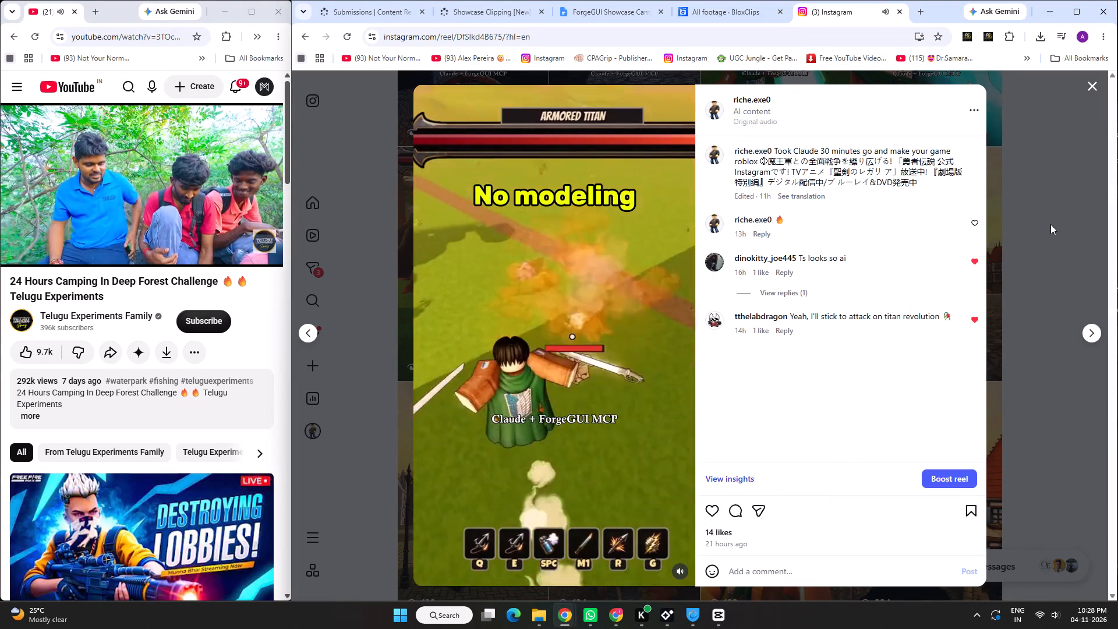
{"action": "left_click", "coordinate": [1050, 224]}
Return to the newest reels and examine the text style on the "bro im not even a dev" reel's cover.
{"action": "scroll", "coordinate": [940, 235], "scroll_direction": "up", "scroll_amount": 3}
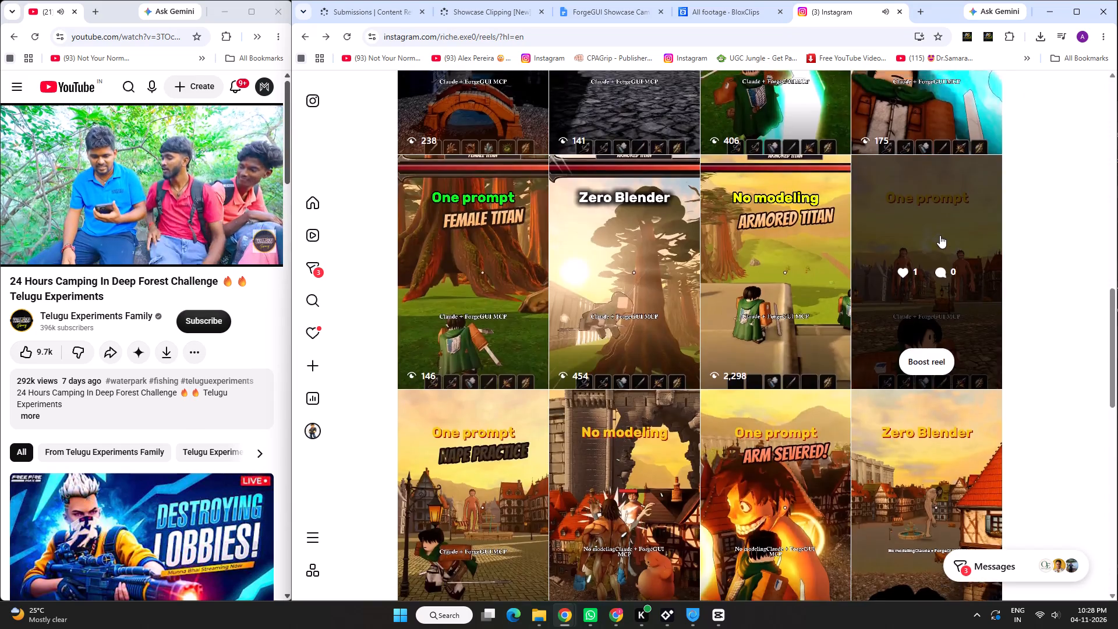
{"action": "scroll", "coordinate": [940, 235], "scroll_direction": "up", "scroll_amount": 10}
{"action": "scroll", "coordinate": [1002, 264], "scroll_direction": "down", "scroll_amount": 1}
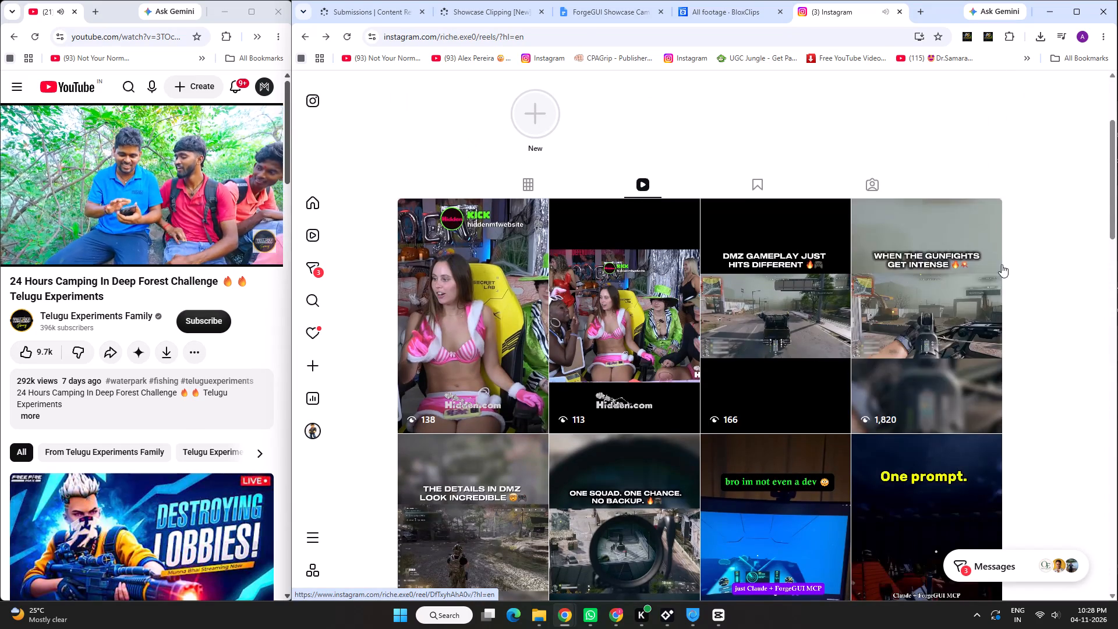
{"action": "scroll", "coordinate": [1002, 264], "scroll_direction": "down", "scroll_amount": 2}
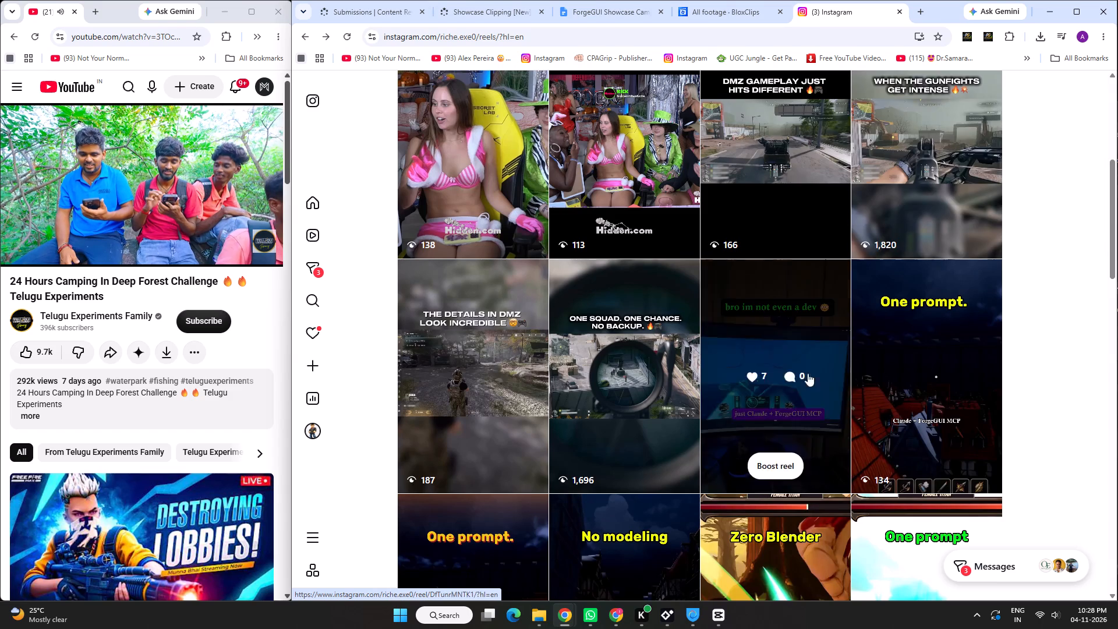
In CapCut, apply the preset style with green letters on a black background to the One prompt. text.
{"action": "left_click", "coordinate": [758, 545]}
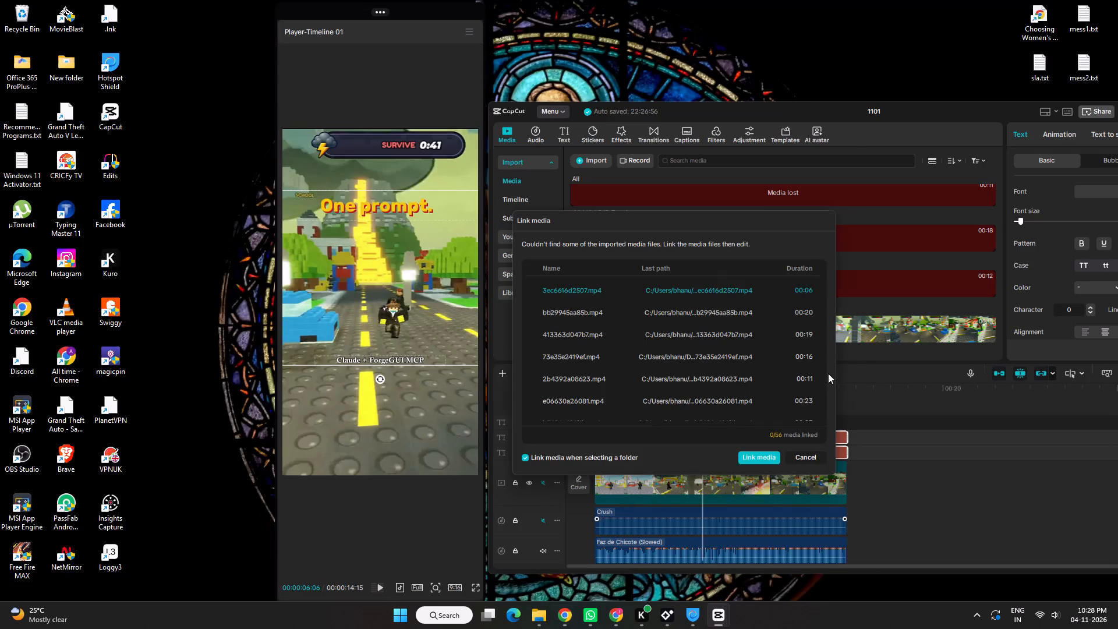
{"action": "left_click_drag", "start_coordinate": [832, 112], "coordinate": [788, 282]}
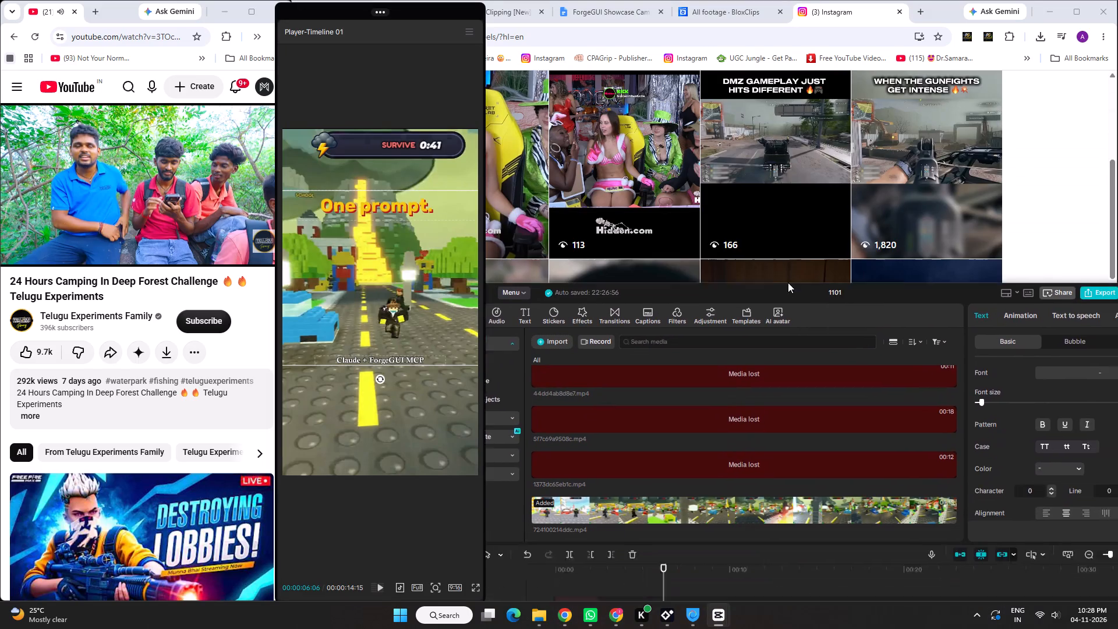
{"action": "left_click_drag", "start_coordinate": [788, 282], "coordinate": [775, 224]}
{"action": "left_click", "coordinate": [370, 202]}
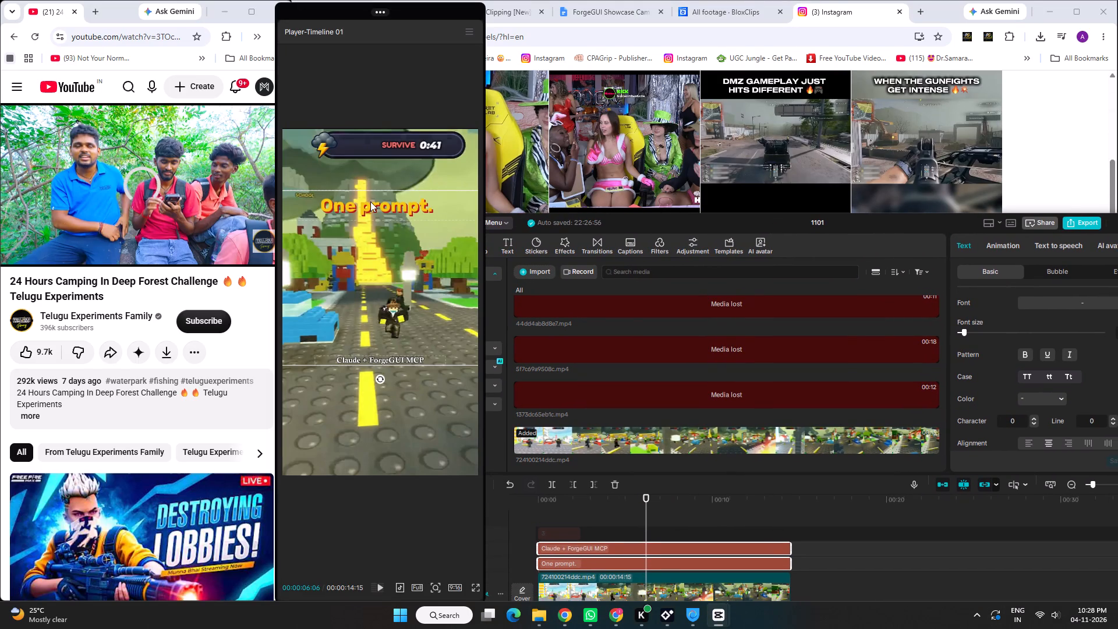
{"action": "scroll", "coordinate": [1039, 387], "scroll_direction": "down", "scroll_amount": 3}
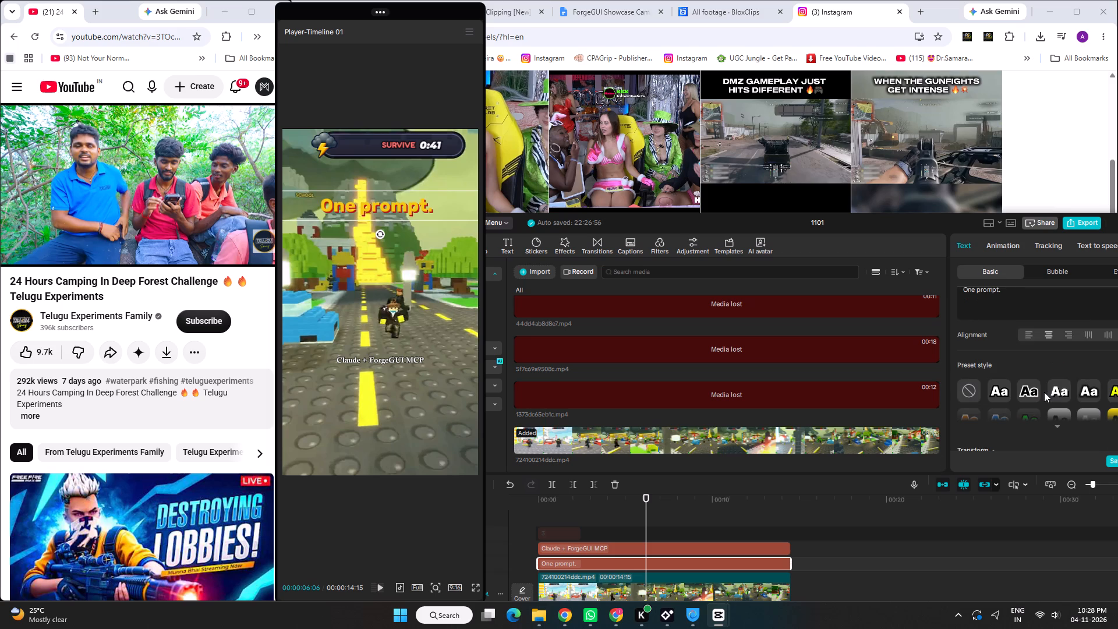
{"action": "left_click", "coordinate": [1031, 418]}
{"action": "left_click", "coordinate": [1055, 447]}
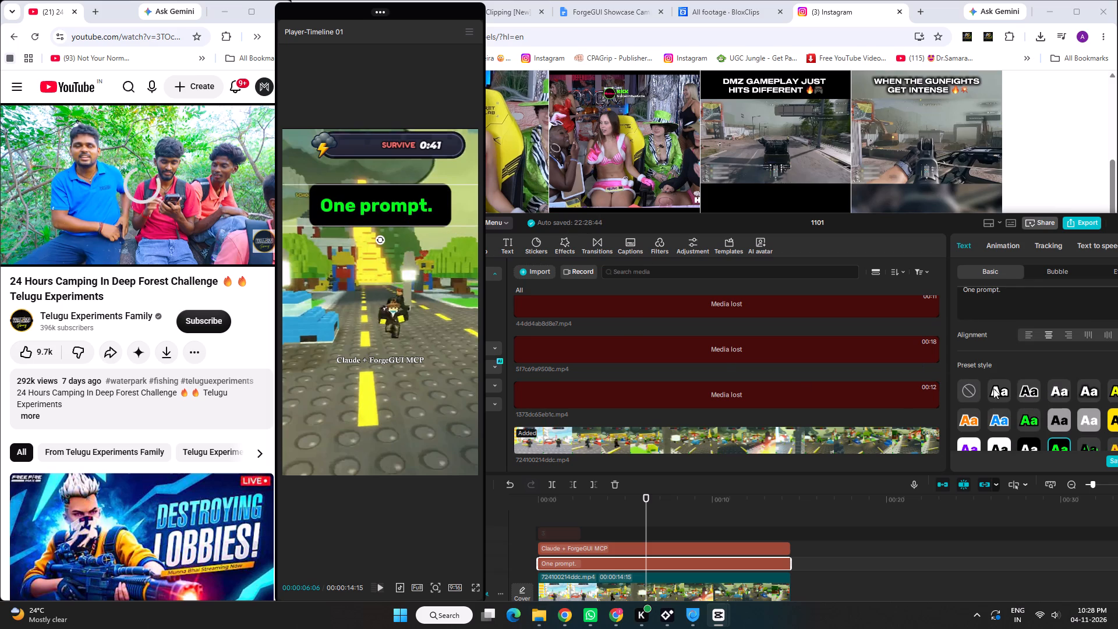
Undo the green-on-black preset style on the "One prompt." text.
{"action": "left_click", "coordinate": [513, 485]}
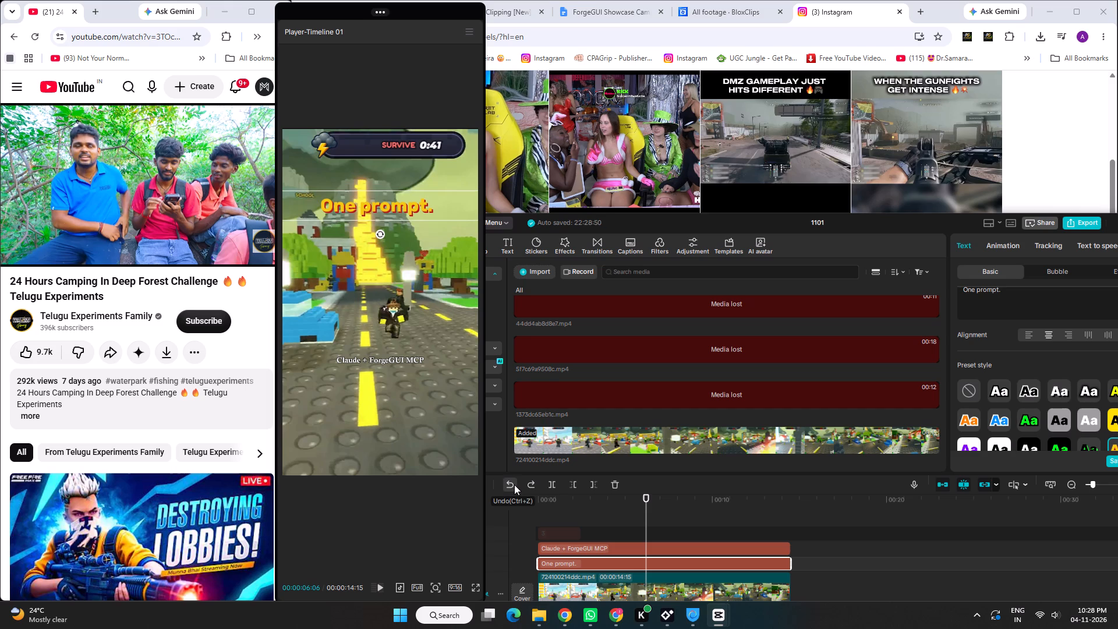
{"action": "left_click_drag", "start_coordinate": [882, 222], "coordinate": [871, 487]}
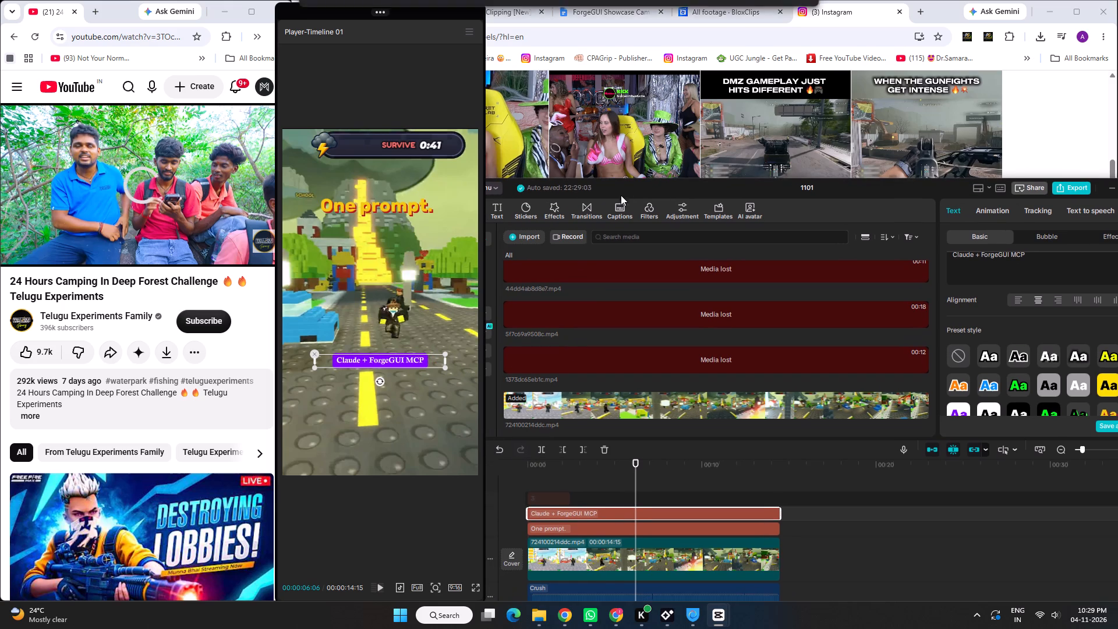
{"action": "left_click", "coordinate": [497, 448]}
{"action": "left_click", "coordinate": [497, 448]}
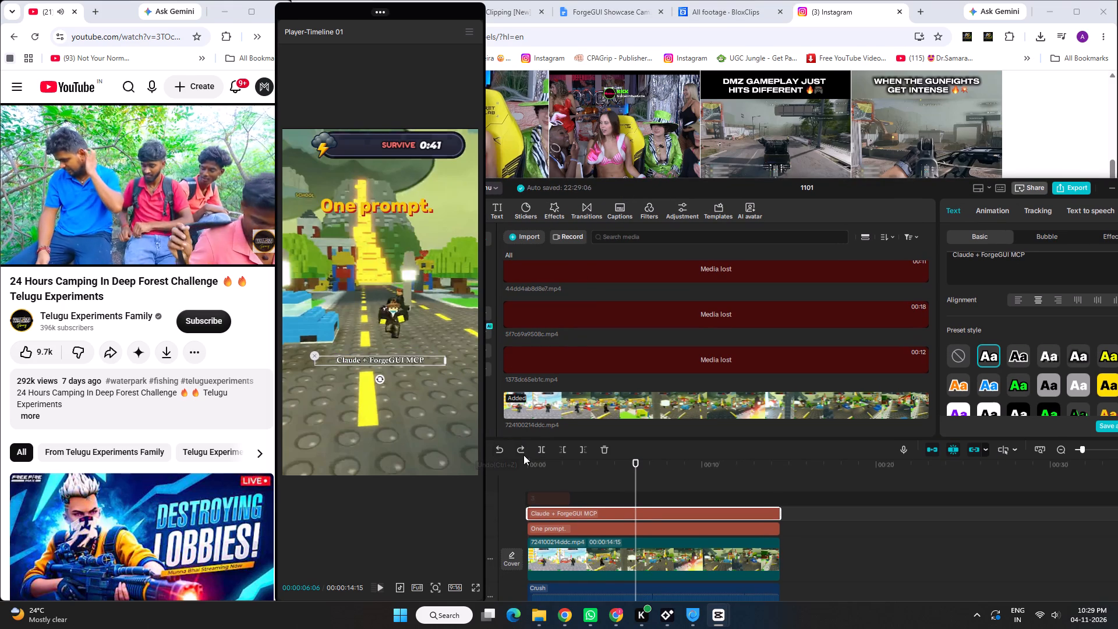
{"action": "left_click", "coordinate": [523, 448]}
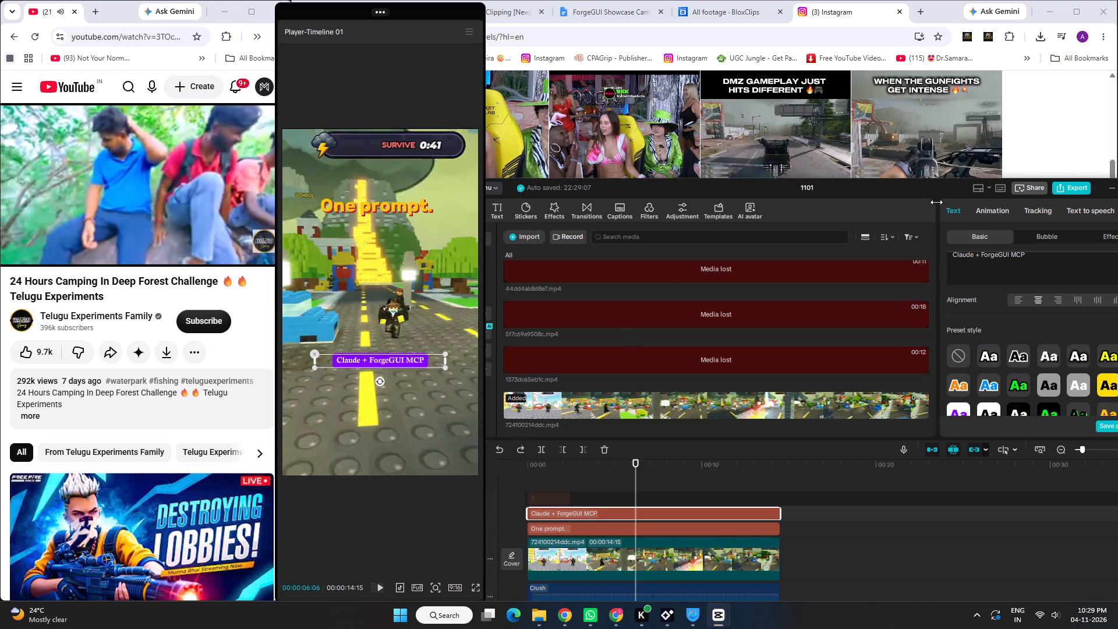
Move the editor window so that the whole set of text preset styles is accessible.
{"action": "left_click_drag", "start_coordinate": [942, 189], "coordinate": [834, 178]}
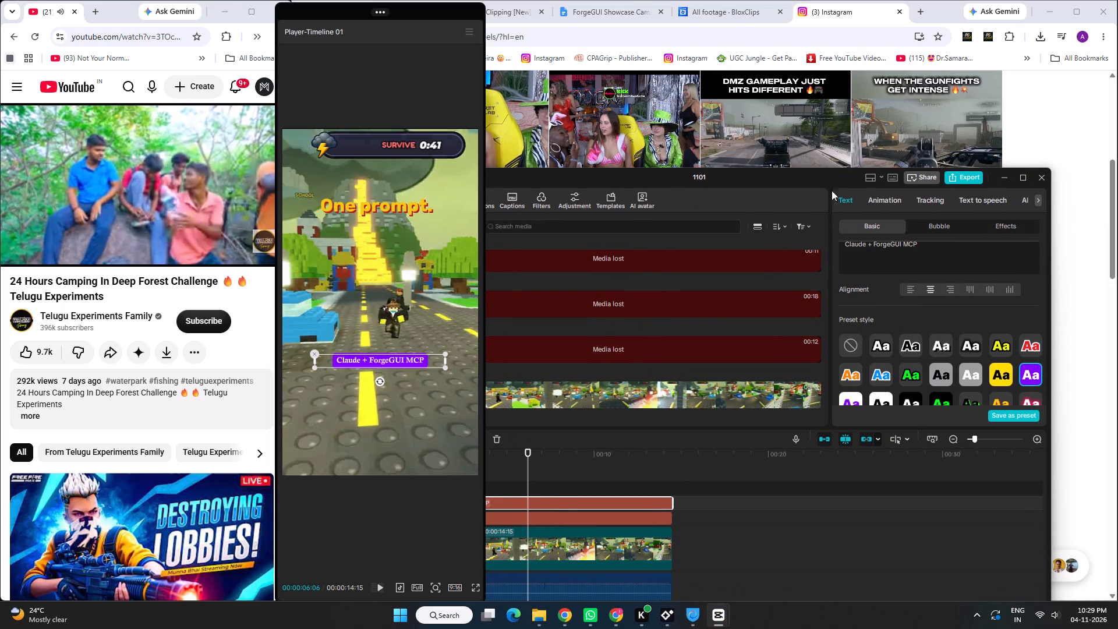
Bring the timeline's track controls into reach and play the video from the start to preview the captions.
{"action": "left_click_drag", "start_coordinate": [755, 180], "coordinate": [879, 129]}
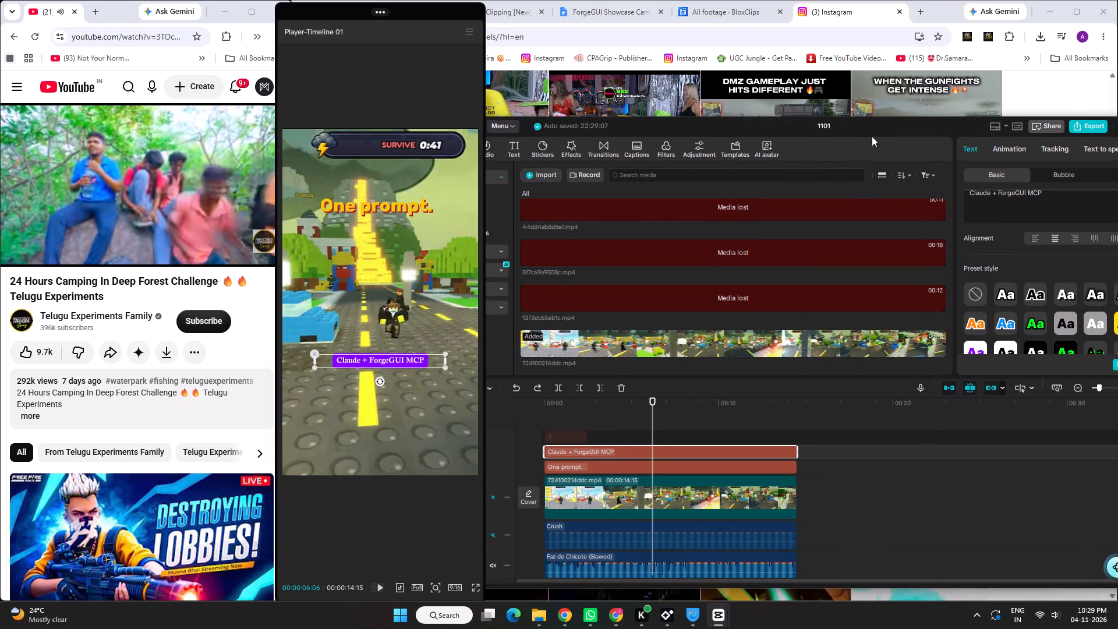
{"action": "left_click_drag", "start_coordinate": [603, 408], "coordinate": [519, 413]}
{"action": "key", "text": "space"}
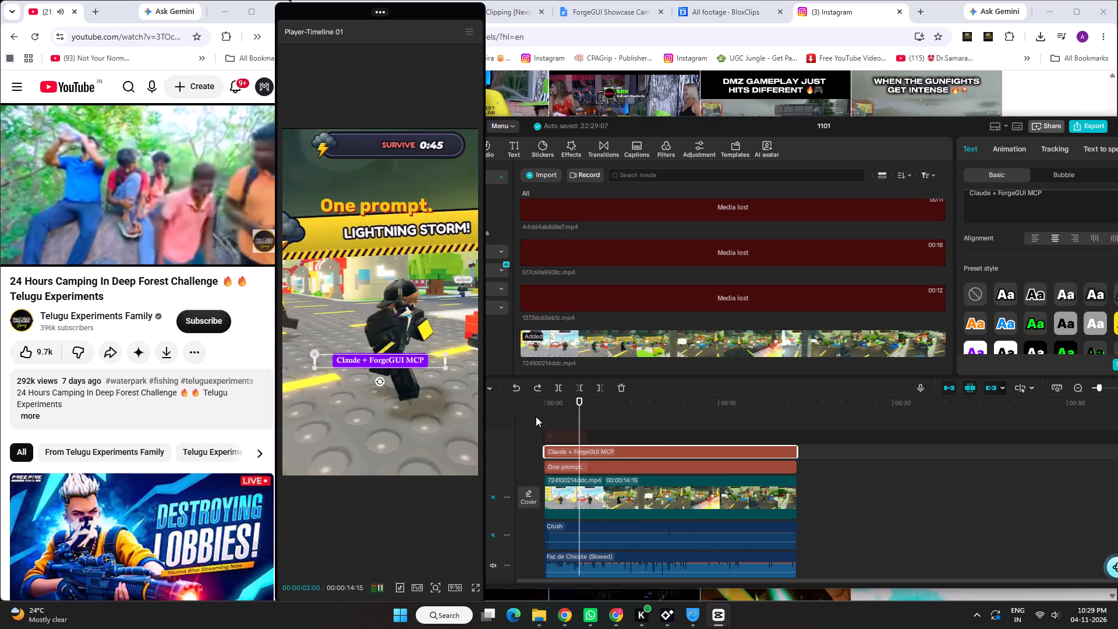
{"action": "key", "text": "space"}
Mute the Faz de Chicote (Slowed) track, unmute the Crush track, and play the video from the start to hear it.
{"action": "left_click_drag", "start_coordinate": [578, 399], "coordinate": [533, 415]}
{"action": "scroll", "coordinate": [591, 501], "scroll_direction": "down", "scroll_amount": 3}
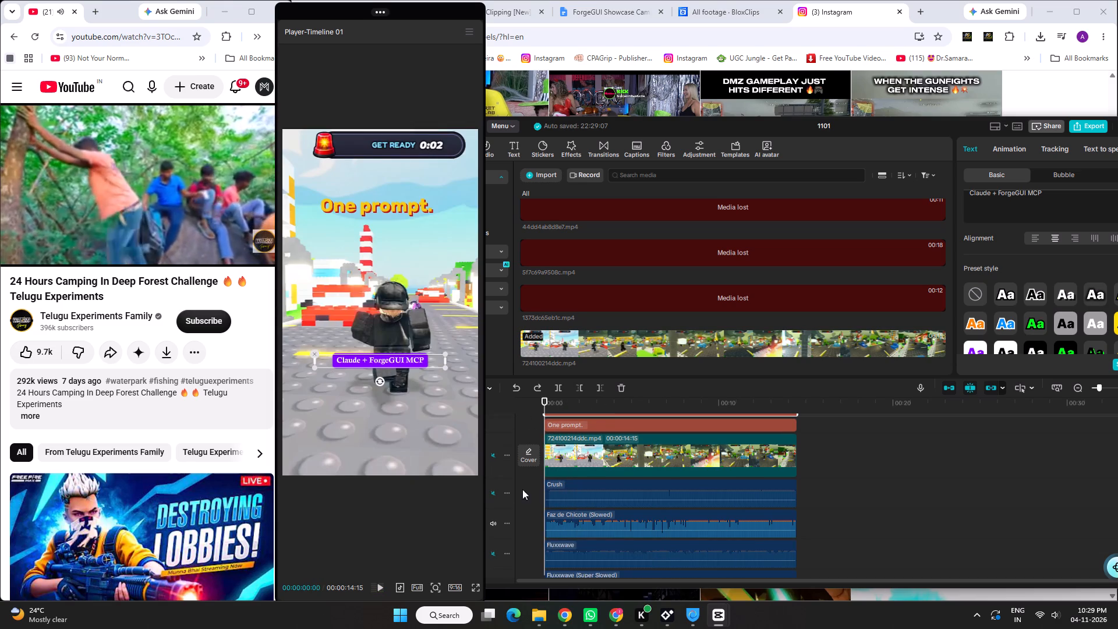
{"action": "left_click", "coordinate": [493, 526]}
{"action": "left_click", "coordinate": [493, 498]}
{"action": "left_click", "coordinate": [494, 489]}
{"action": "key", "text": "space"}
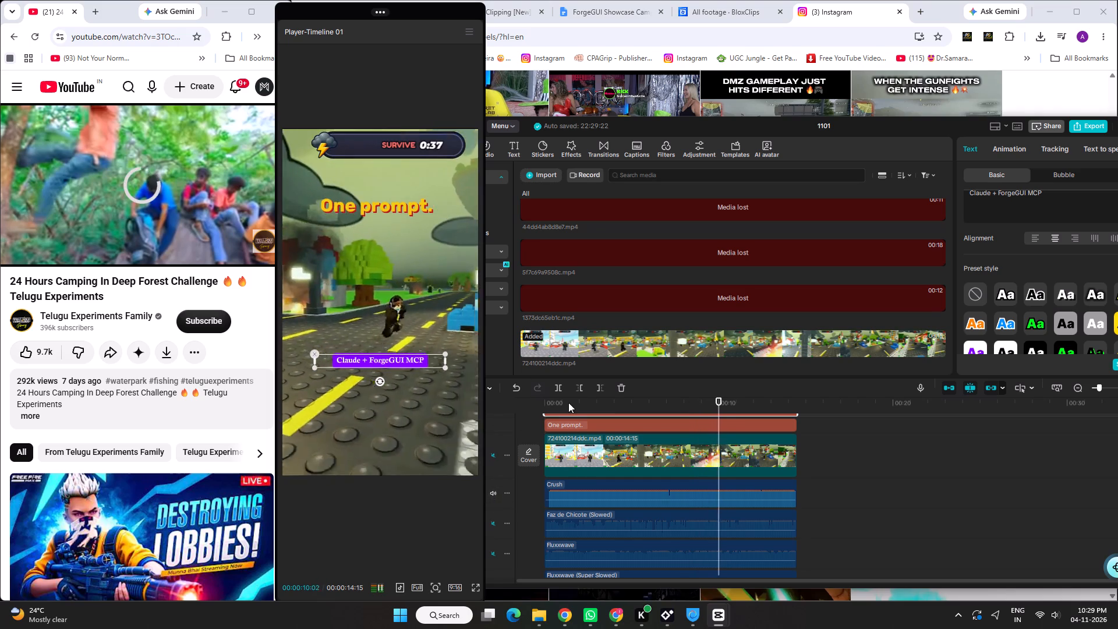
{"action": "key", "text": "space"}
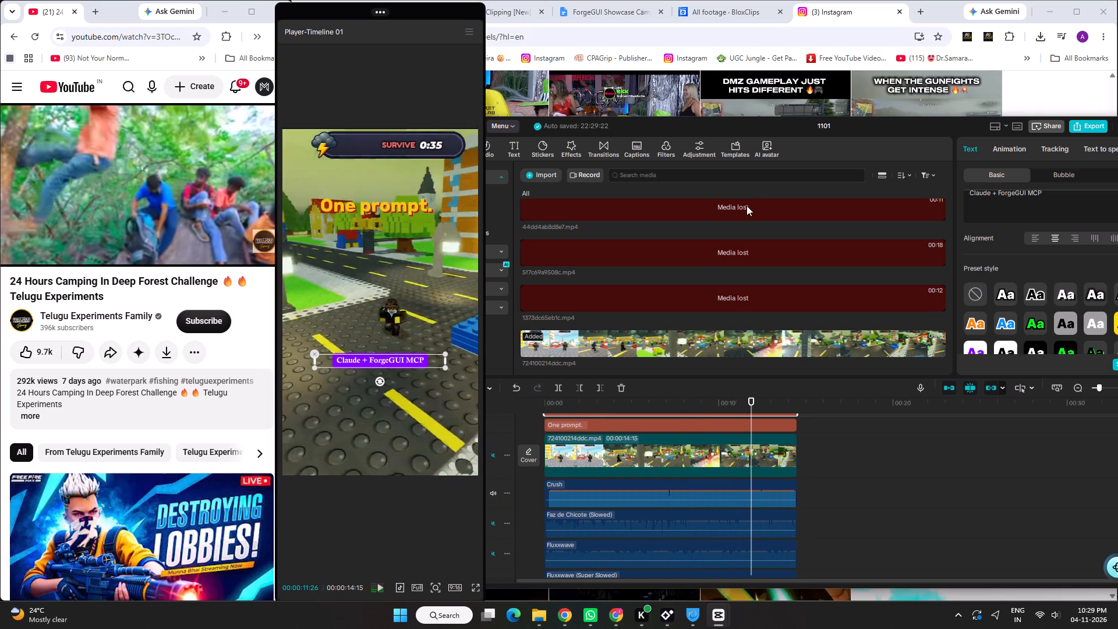
Move the editor window aside to compare the captions with the "One prompt." Instagram reels, and bring it back.
{"action": "left_click_drag", "start_coordinate": [838, 128], "coordinate": [914, 454]}
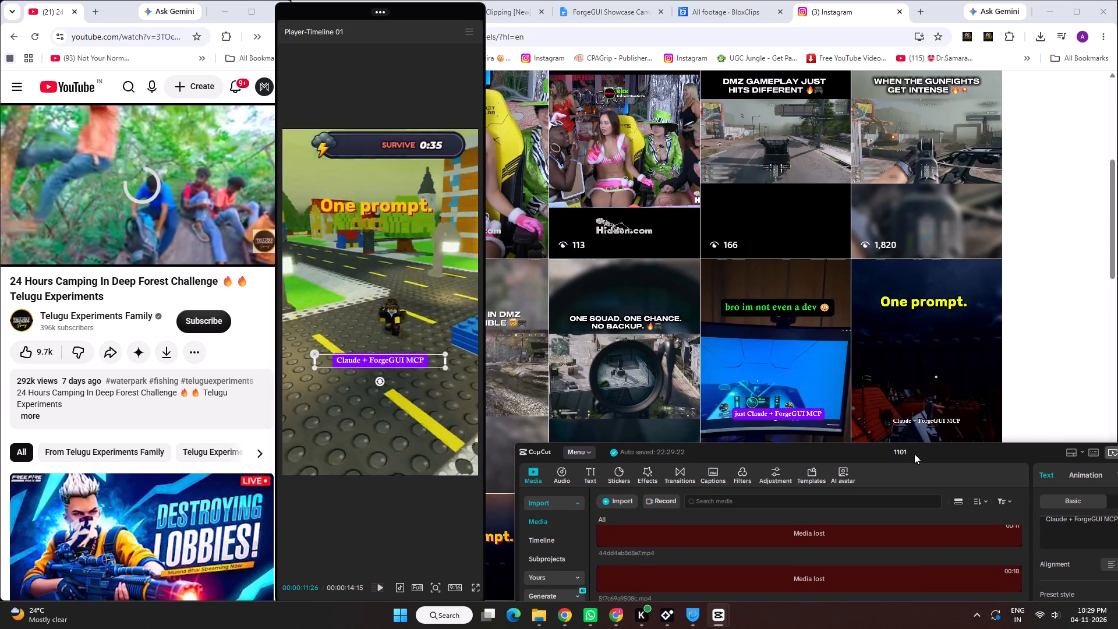
{"action": "left_click_drag", "start_coordinate": [914, 454], "coordinate": [876, 444]}
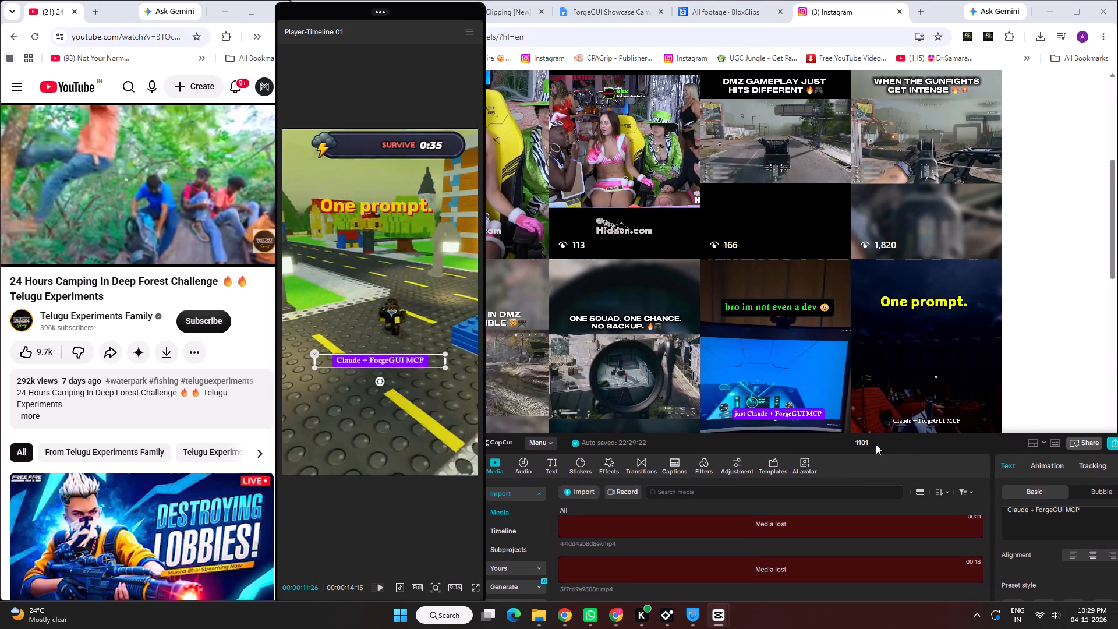
{"action": "left_click_drag", "start_coordinate": [876, 444], "coordinate": [846, 413]}
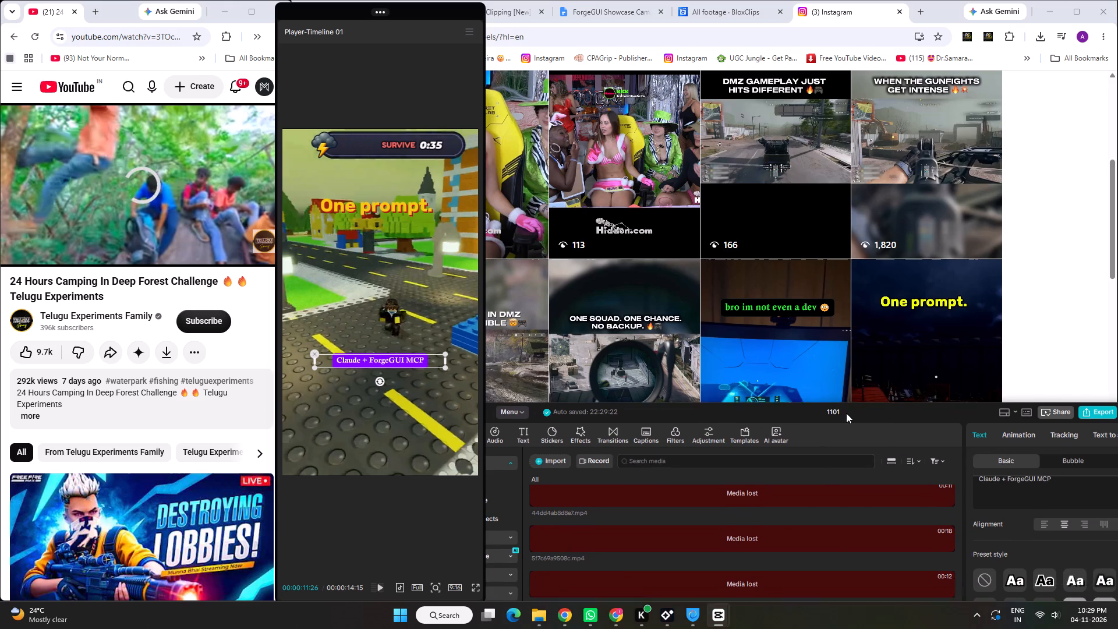
{"action": "left_click_drag", "start_coordinate": [846, 413], "coordinate": [751, 130]}
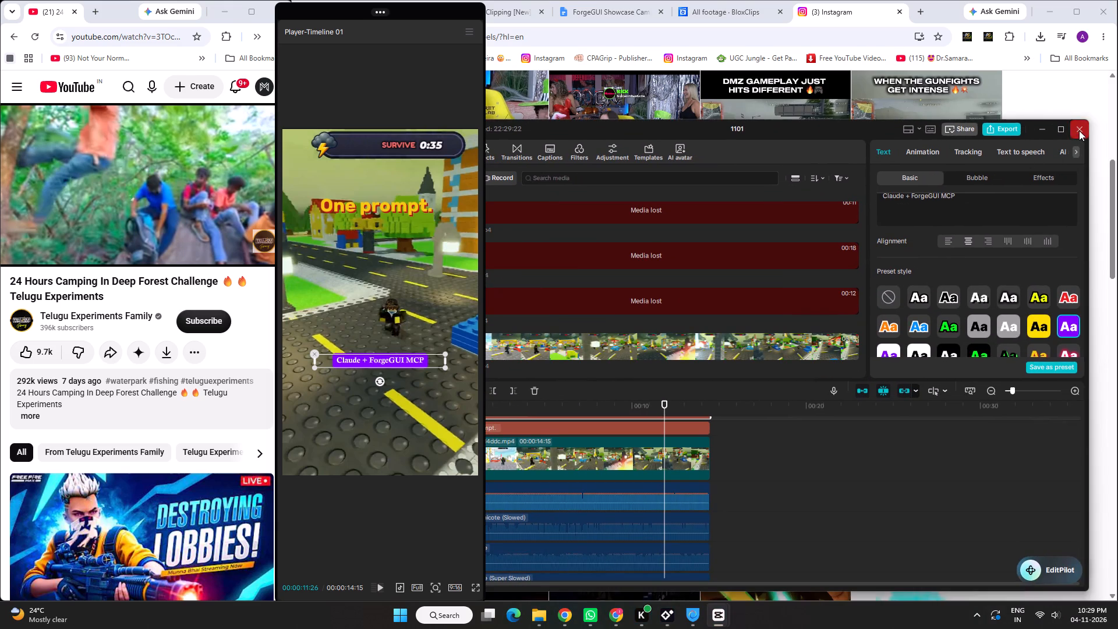
Close project 1101 and permanently delete all items in the project trash, repeating until it is emptied.
{"action": "left_click", "coordinate": [1079, 130]}
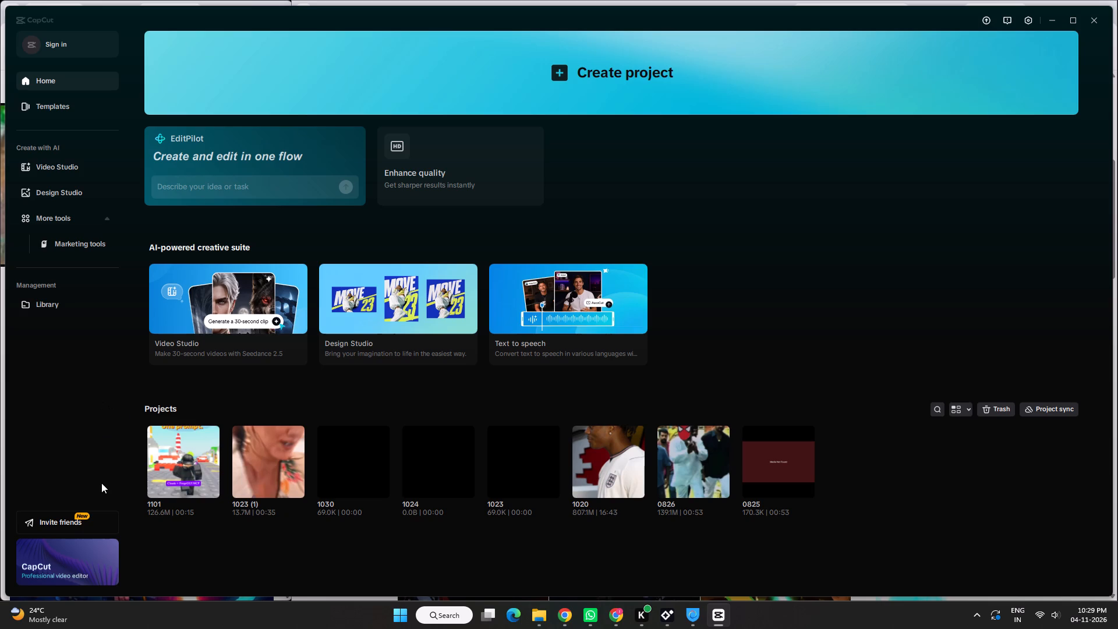
{"action": "left_click", "coordinate": [1000, 409]}
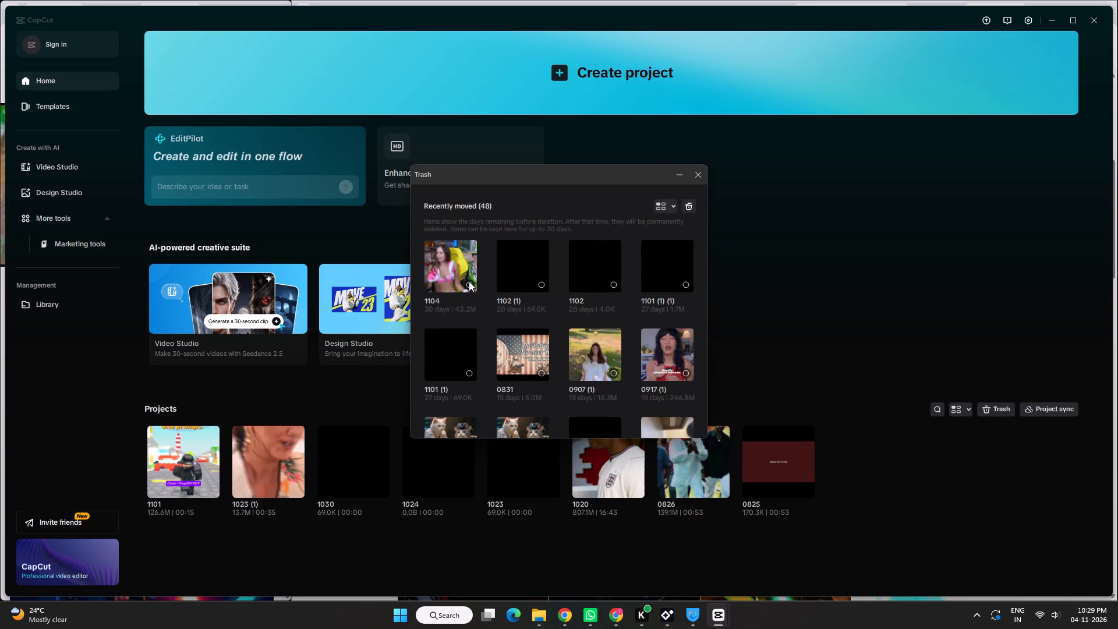
{"action": "left_click", "coordinate": [685, 205]}
{"action": "left_click", "coordinate": [516, 346]}
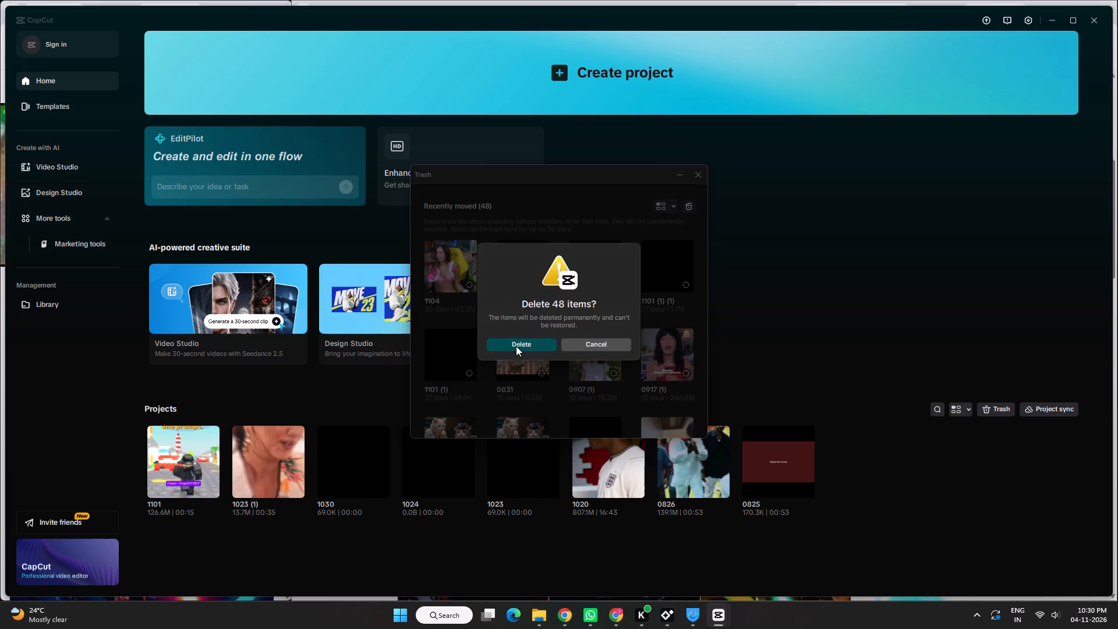
{"action": "left_click", "coordinate": [688, 203]}
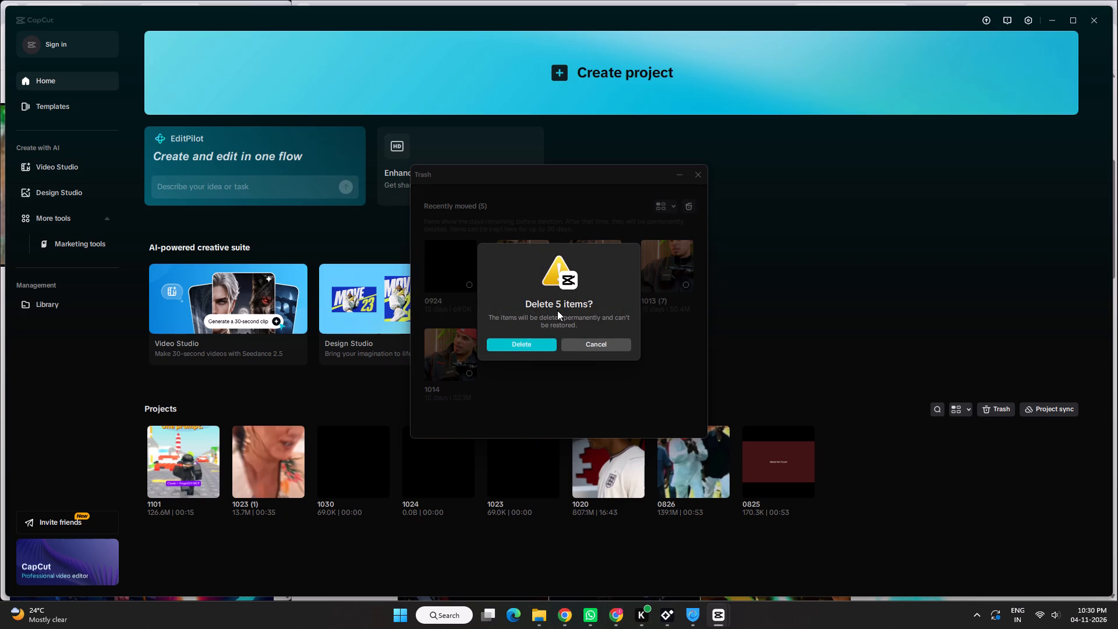
{"action": "left_click", "coordinate": [536, 341]}
{"action": "left_click", "coordinate": [703, 175]}
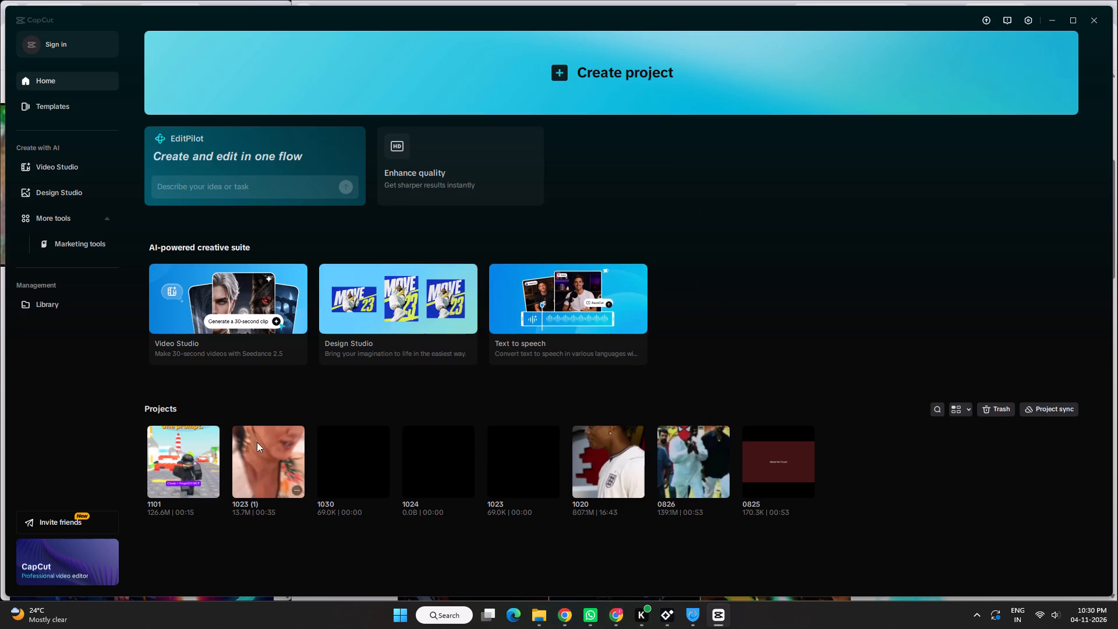
Reopen project 1101 without relinking the missing media, and move the editor window so the timeline track controls are accessible.
{"action": "left_click", "coordinate": [194, 466]}
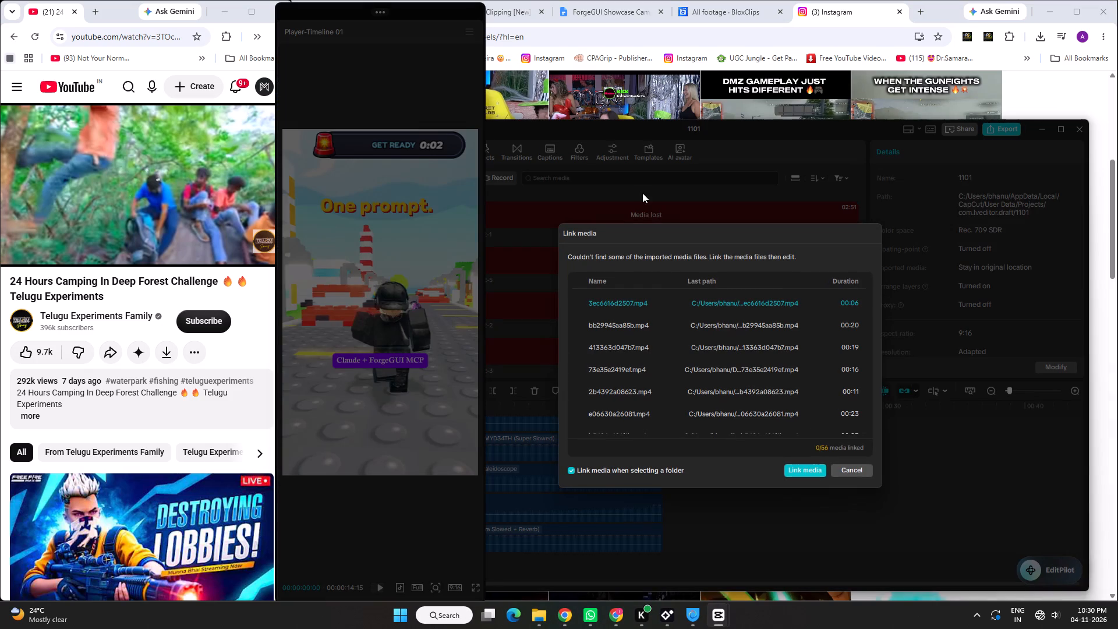
{"action": "left_click", "coordinate": [841, 465]}
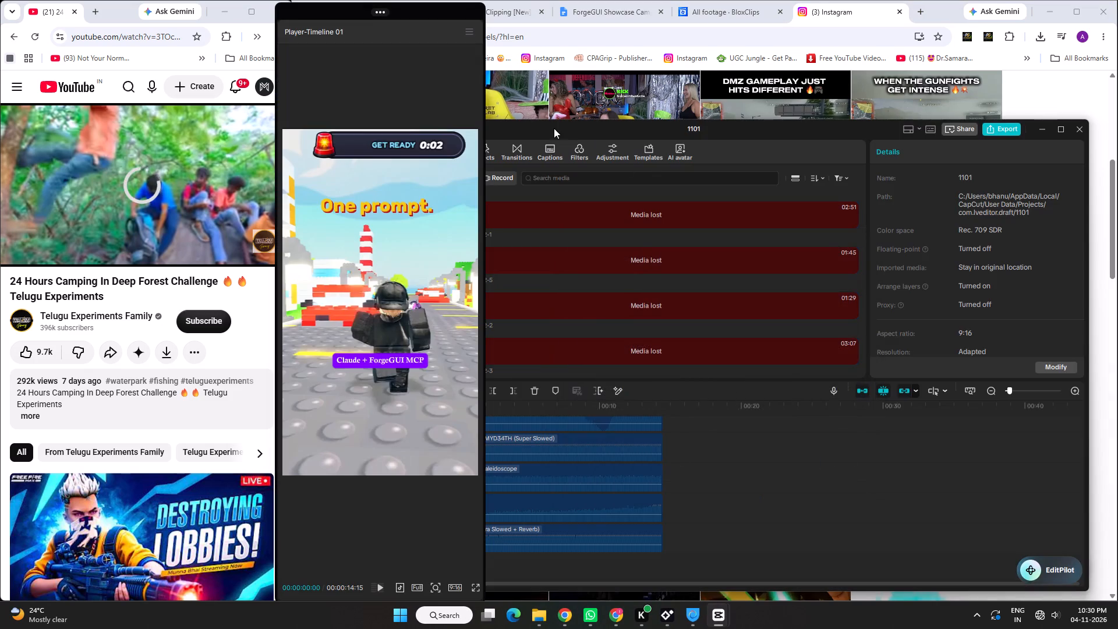
{"action": "left_click_drag", "start_coordinate": [553, 129], "coordinate": [693, 136]}
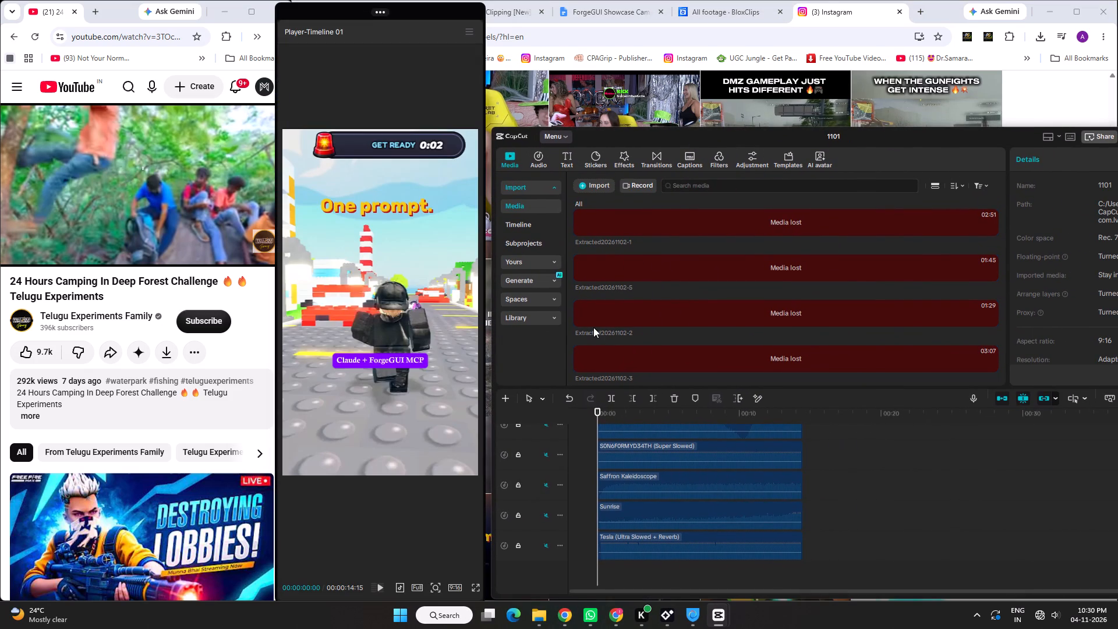
Play back the opening seconds of the project 1101 timeline to check the captions over the gameplay.
{"action": "key", "text": "space"}
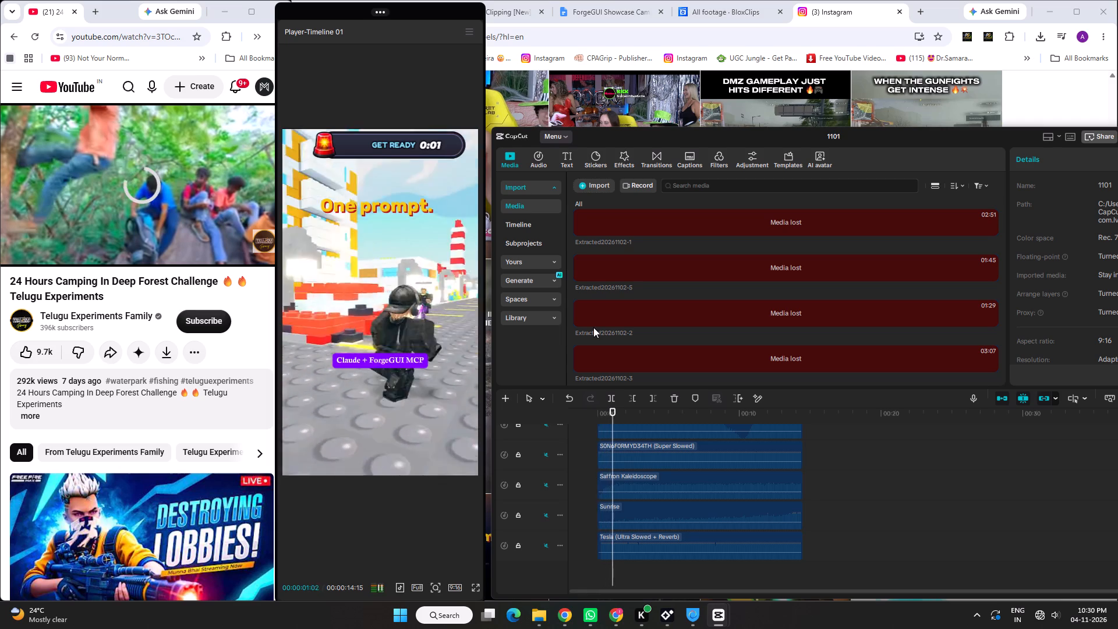
{"action": "key", "text": "space"}
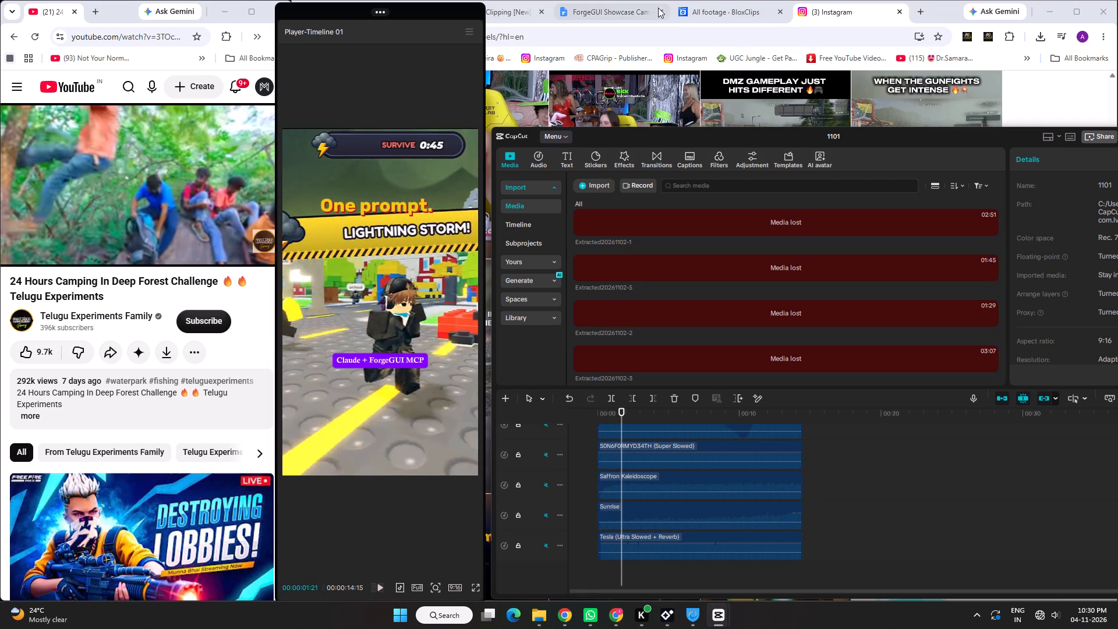
Switch to the ForgeGUI Showcase Campaign document in the browser.
{"action": "left_click", "coordinate": [622, 7]}
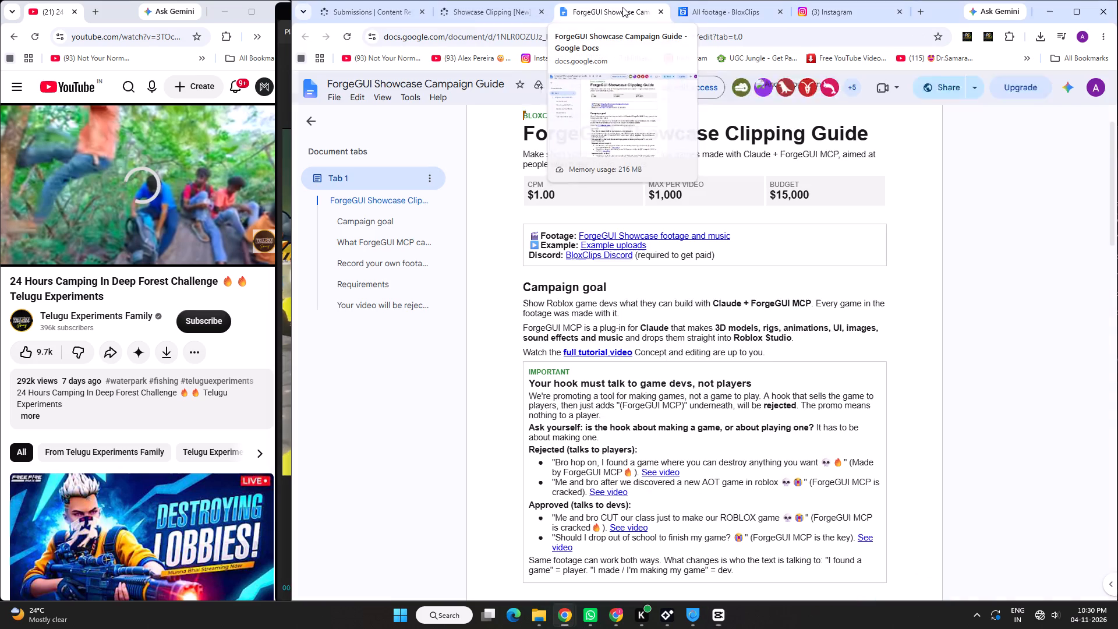
Open the Example videos page of the BloxClips ForgeGUI Showcase Campaign in a separate browser tab.
{"action": "left_click", "coordinate": [695, 7]}
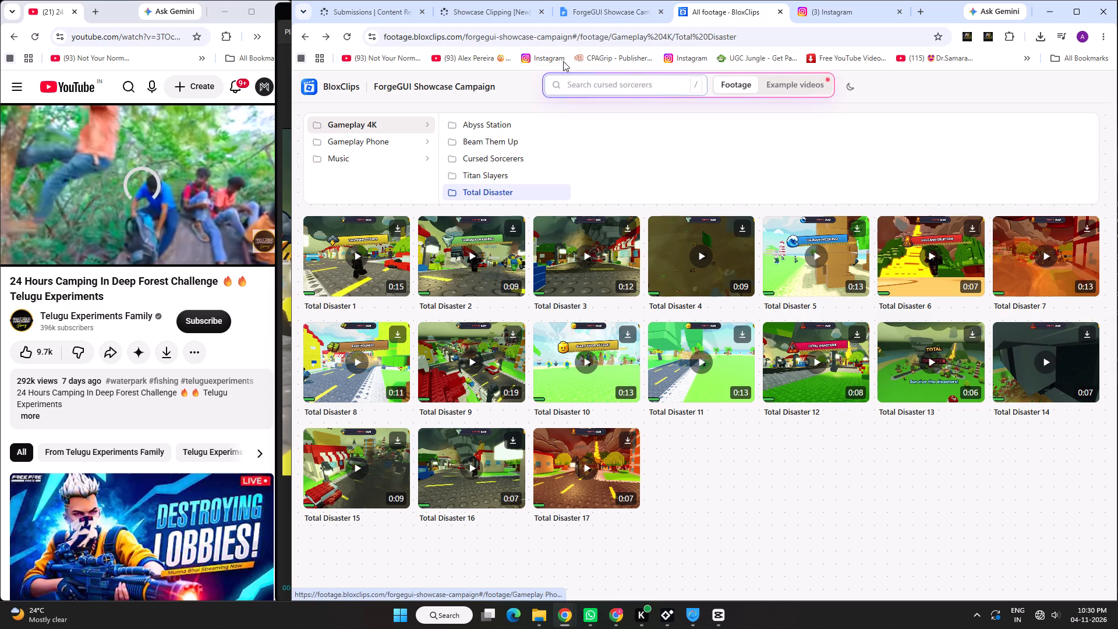
{"action": "left_click_drag", "start_coordinate": [783, 82], "coordinate": [890, 2]}
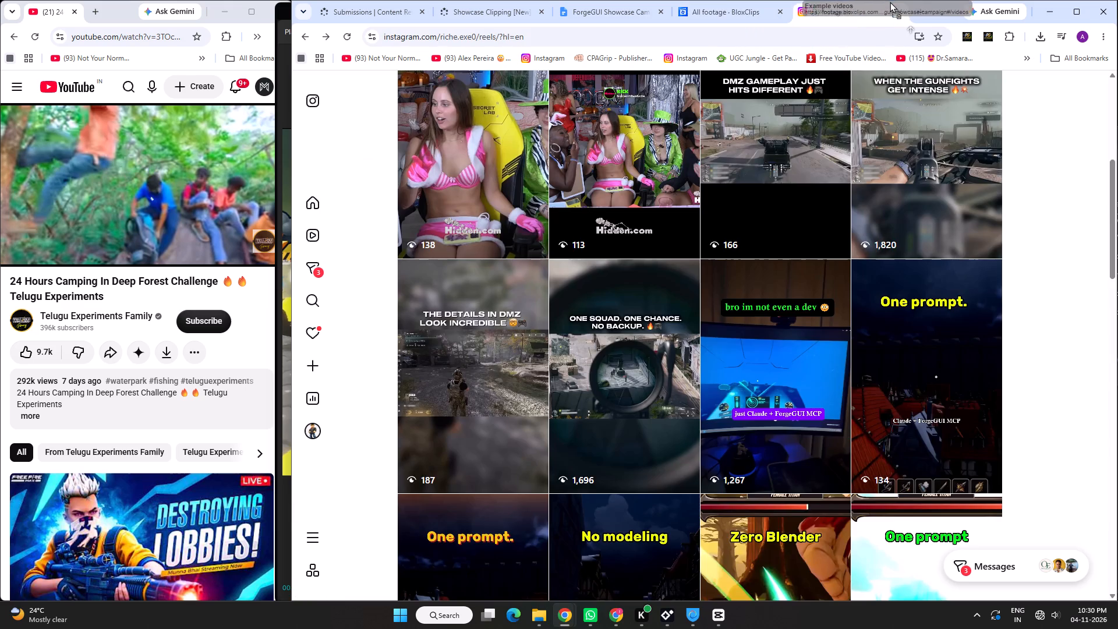
{"action": "left_click_drag", "start_coordinate": [890, 2], "coordinate": [909, 5]}
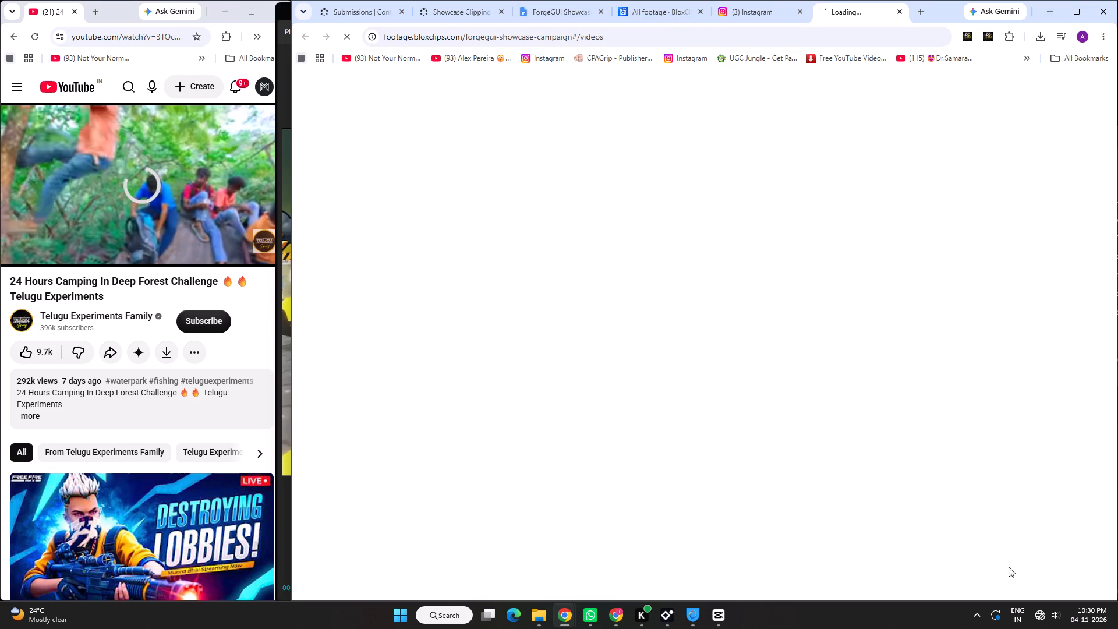
Restart the computer's Wi-Fi connection by turning it off and back on.
{"action": "left_click", "coordinate": [1046, 617]}
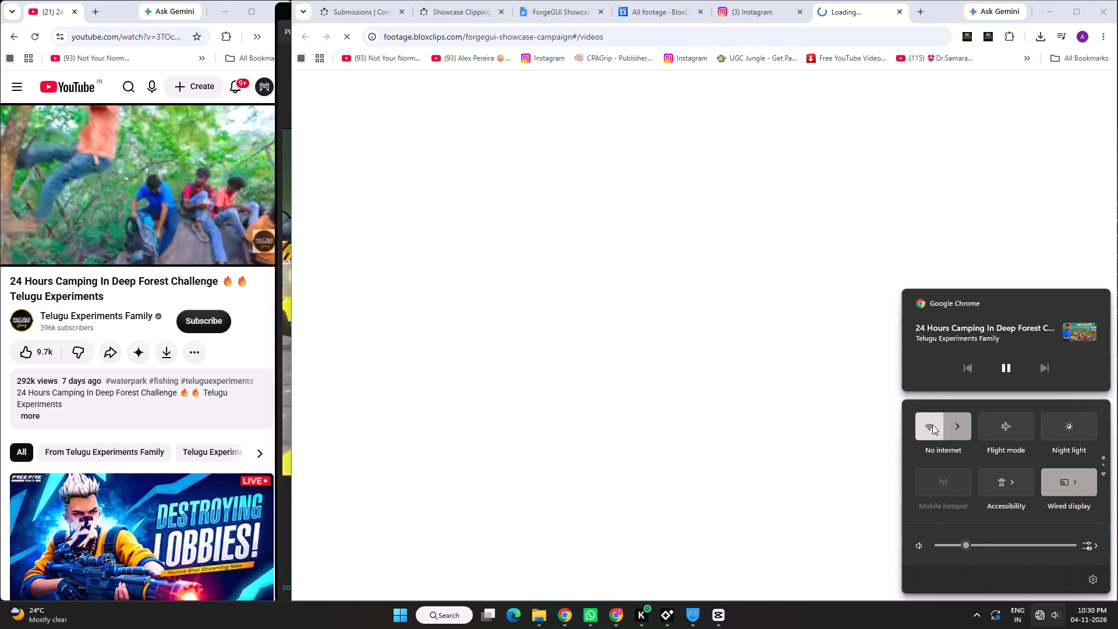
{"action": "left_click", "coordinate": [932, 425]}
{"action": "left_click", "coordinate": [936, 433]}
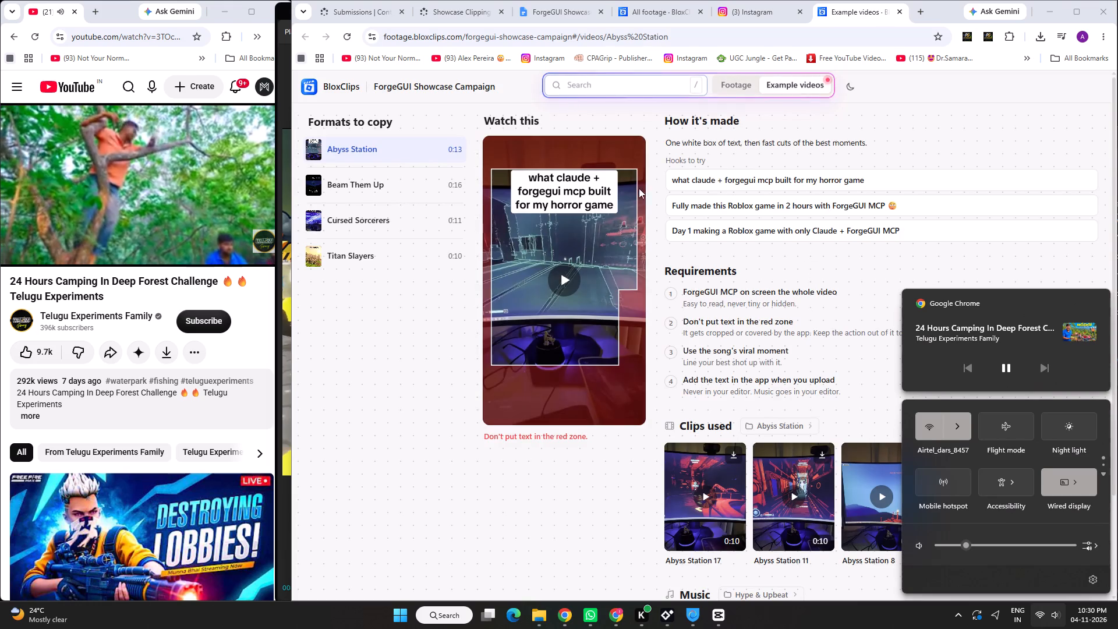
Open the Titan Slayers example format and examine its suggested hooks and caption layout.
{"action": "left_click", "coordinate": [349, 260]}
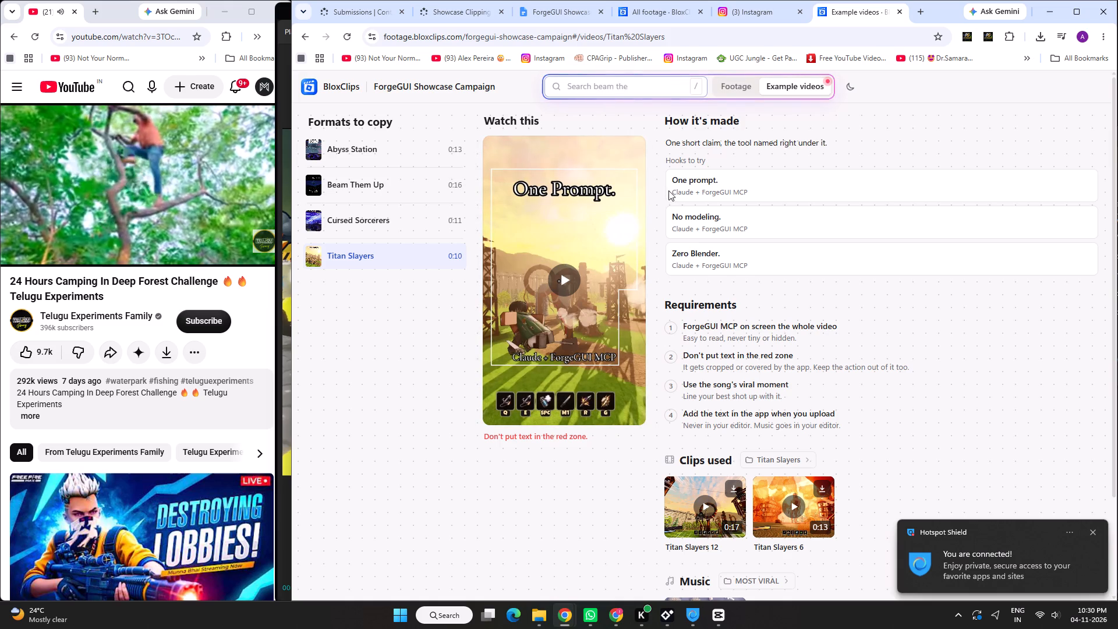
{"action": "left_click_drag", "start_coordinate": [670, 190], "coordinate": [804, 224]}
{"action": "left_click", "coordinate": [811, 210]}
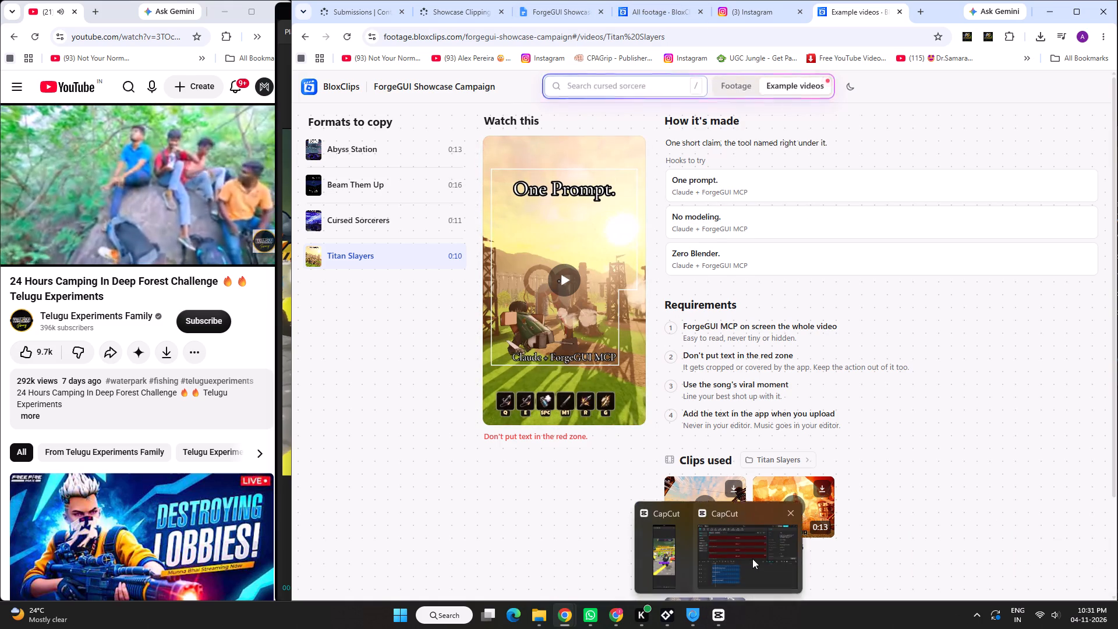
Switch to project 1101 in CapCut and select the "One prompt." caption in the preview to access its text settings.
{"action": "left_click", "coordinate": [752, 559]}
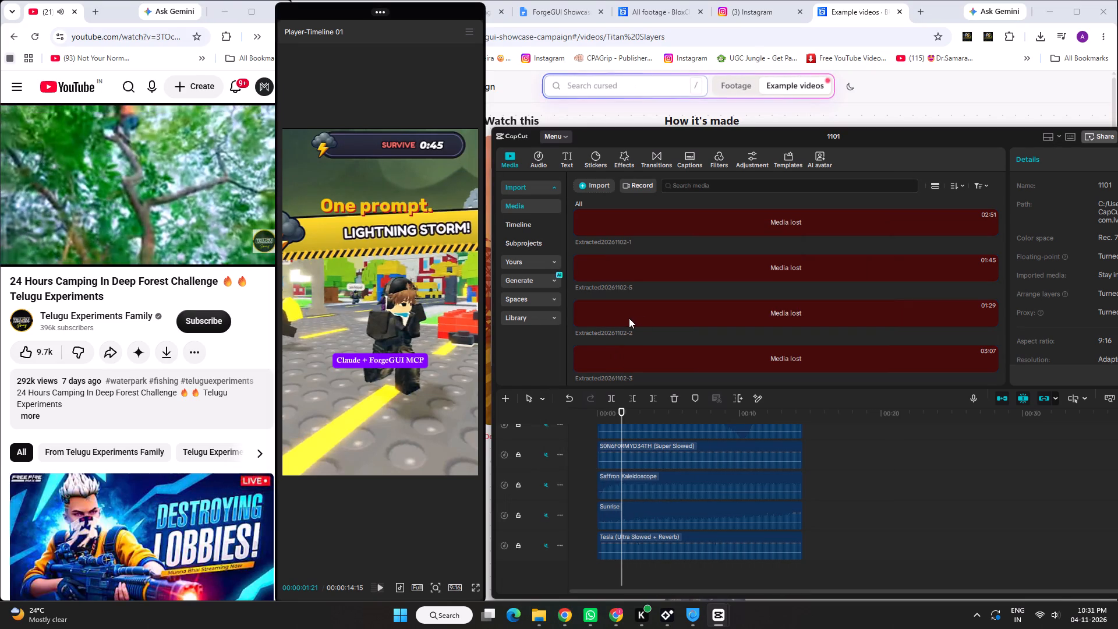
{"action": "left_click_drag", "start_coordinate": [876, 140], "coordinate": [846, 150]}
{"action": "left_click", "coordinate": [408, 211]}
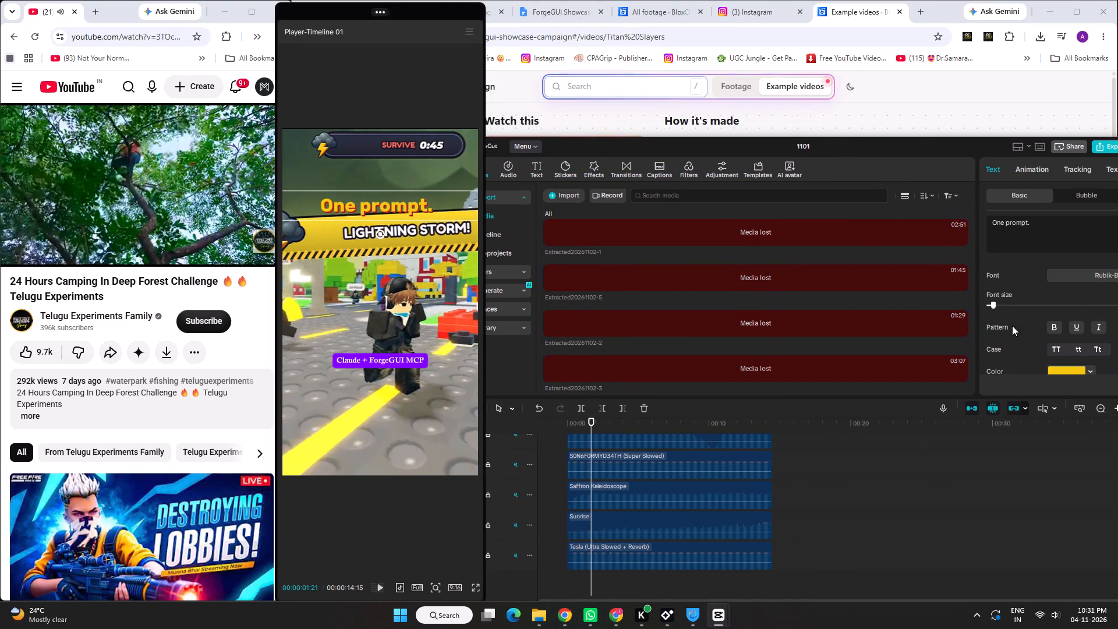
Try the black-background preset styles on the "One prompt." text, and settle on the preset with green letters and a black outline.
{"action": "scroll", "coordinate": [1067, 337], "scroll_direction": "down", "scroll_amount": 3}
{"action": "left_click", "coordinate": [1060, 335]}
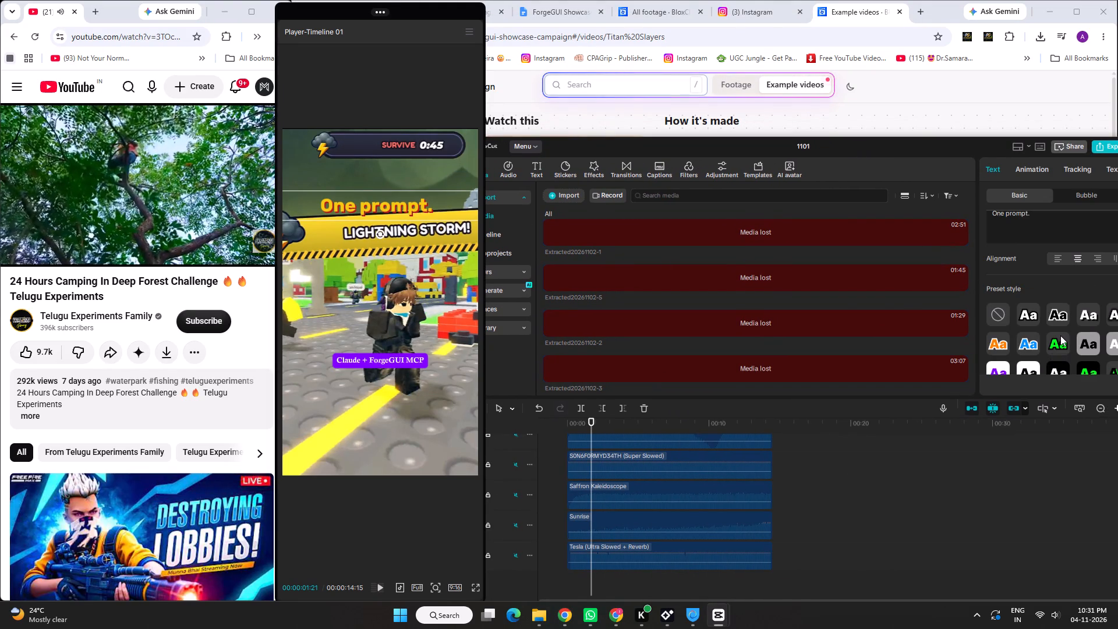
{"action": "left_click", "coordinate": [1081, 367]}
{"action": "left_click", "coordinate": [1054, 344]}
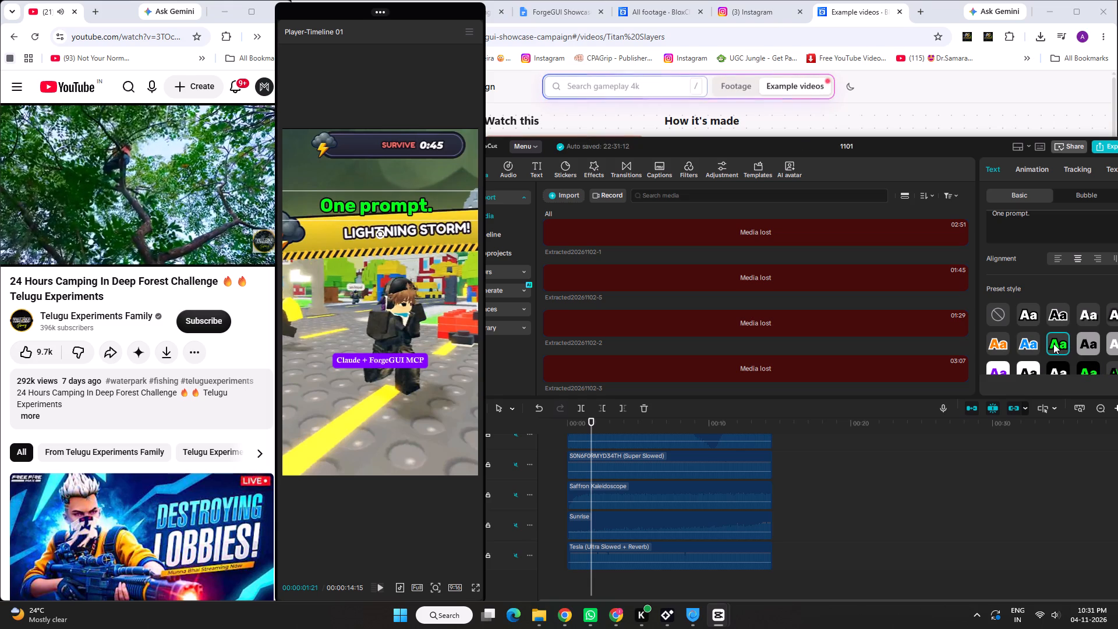
{"action": "left_click", "coordinate": [1095, 369]}
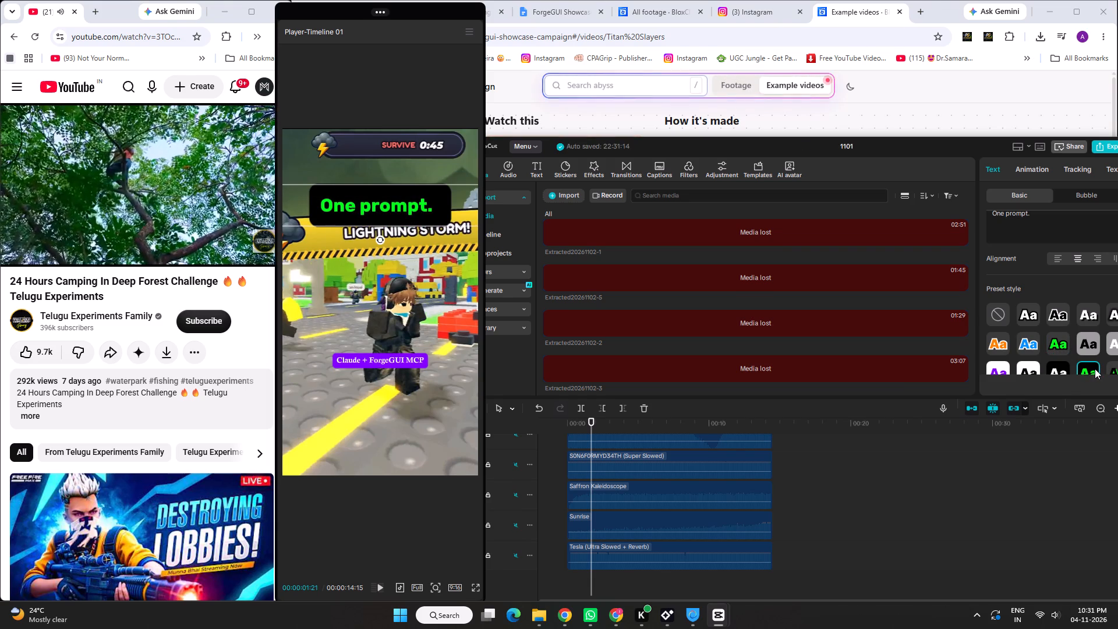
{"action": "left_click", "coordinate": [1052, 347]}
{"action": "left_click", "coordinate": [1059, 368]}
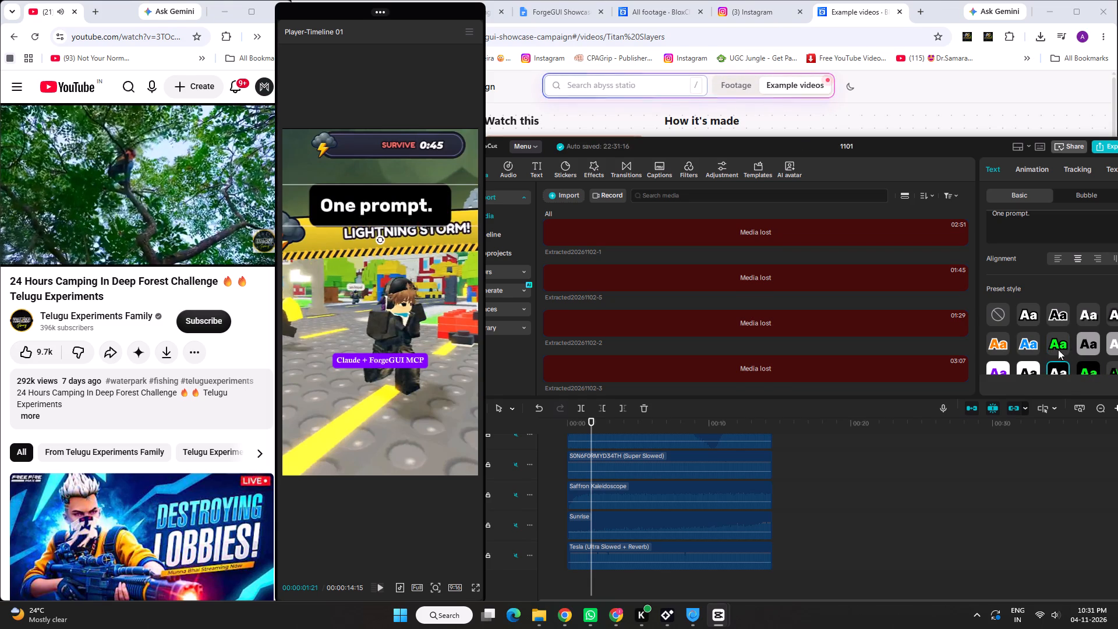
{"action": "left_click", "coordinate": [1058, 347]}
Check the end of the timeline and export the video at 1080P as an HEVC mp4 at 30 fps.
{"action": "left_click_drag", "start_coordinate": [791, 154], "coordinate": [791, 153]}
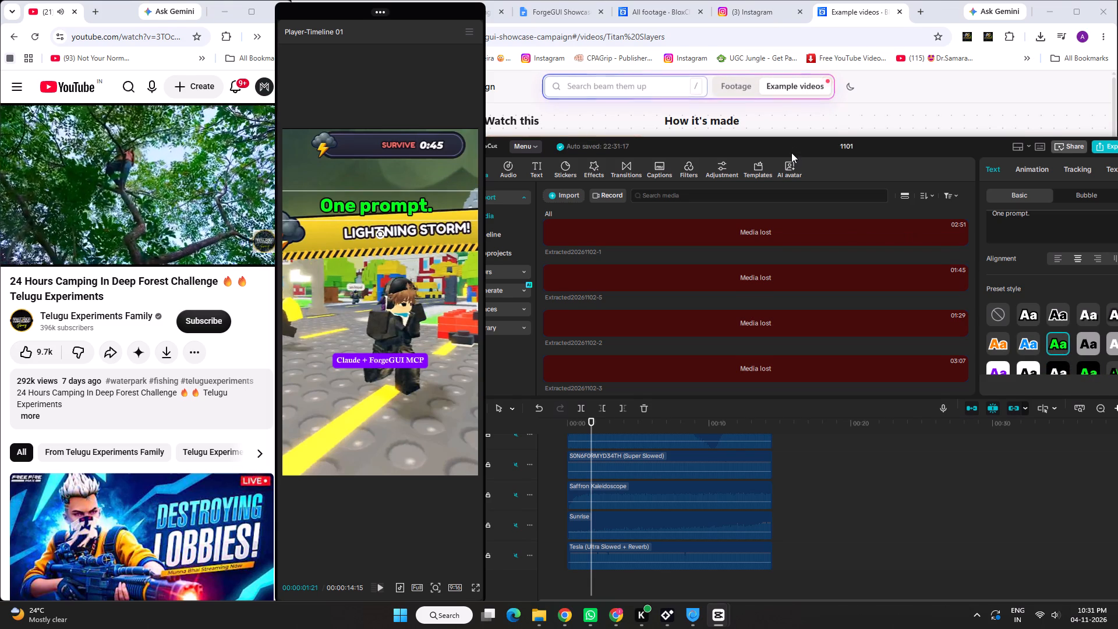
{"action": "left_click_drag", "start_coordinate": [791, 153], "coordinate": [821, 121]}
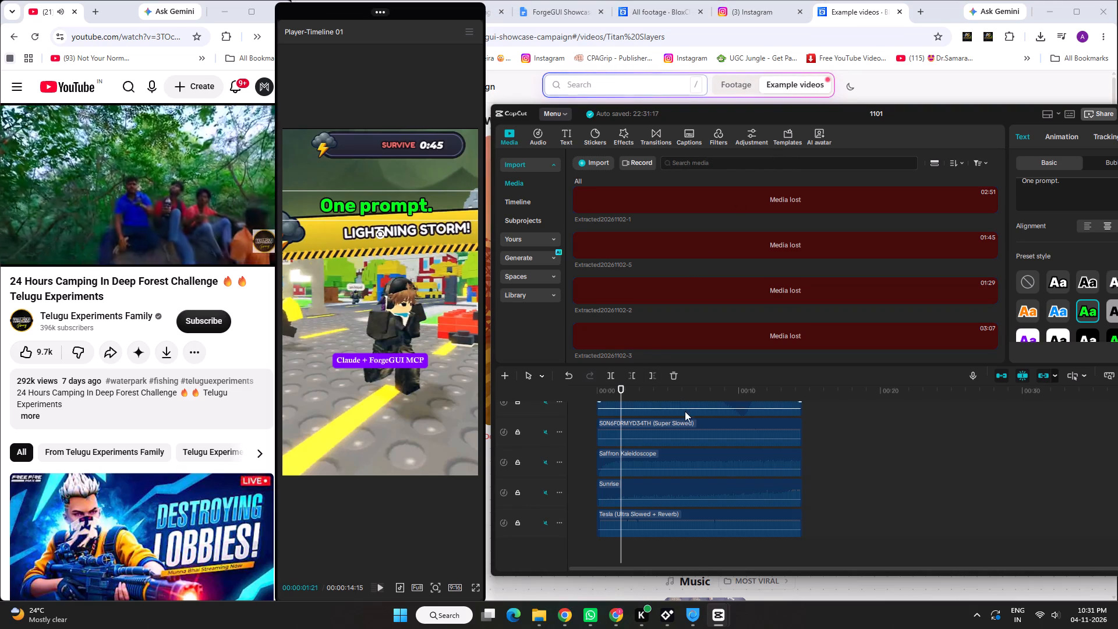
{"action": "scroll", "coordinate": [685, 411], "scroll_direction": "up", "scroll_amount": 20}
{"action": "scroll", "coordinate": [685, 411], "scroll_direction": "up", "scroll_amount": 19}
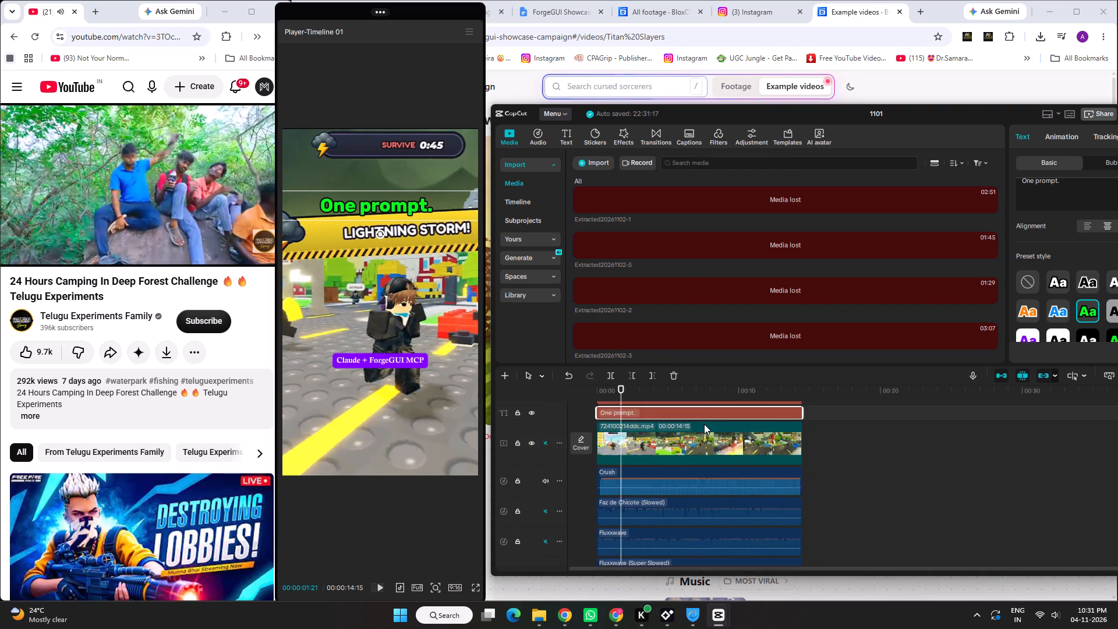
{"action": "left_click_drag", "start_coordinate": [777, 392], "coordinate": [795, 391]}
{"action": "key", "text": "space"}
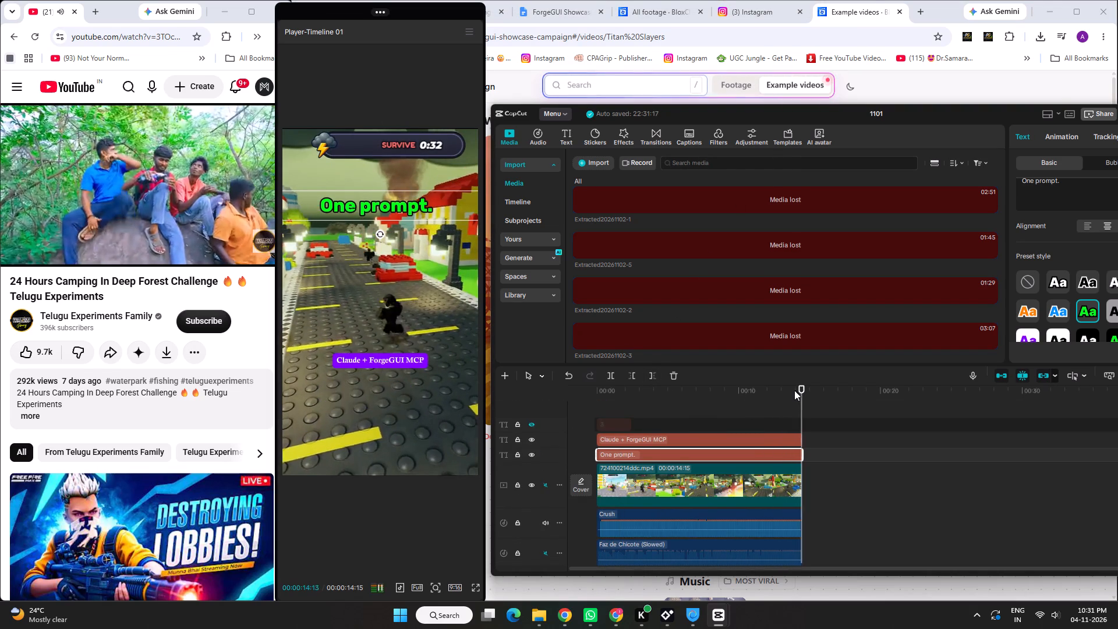
{"action": "key", "text": "ctrl+e"}
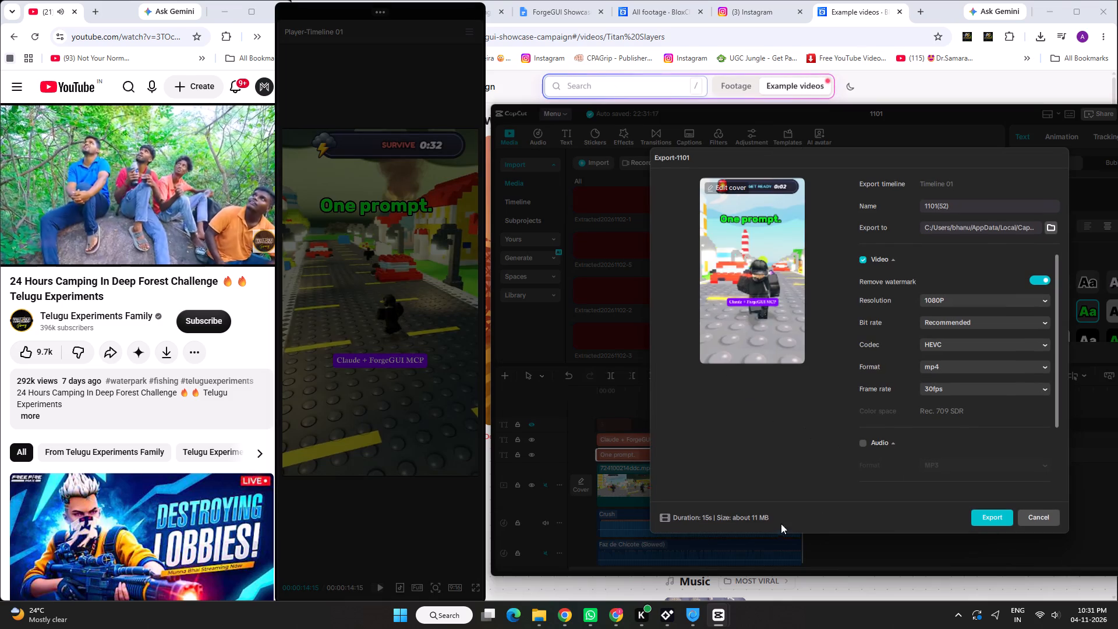
{"action": "left_click", "coordinate": [983, 514]}
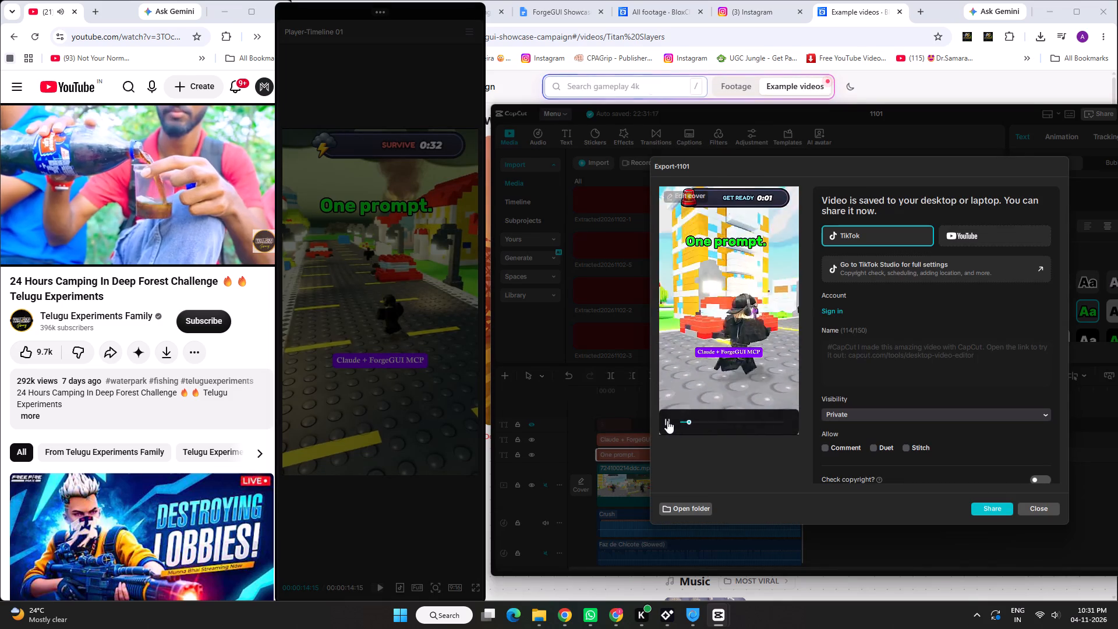
{"action": "left_click", "coordinate": [667, 420]}
Copy the exported video file into the cap folder in Downloads, and return to the editor.
{"action": "left_click", "coordinate": [693, 508]}
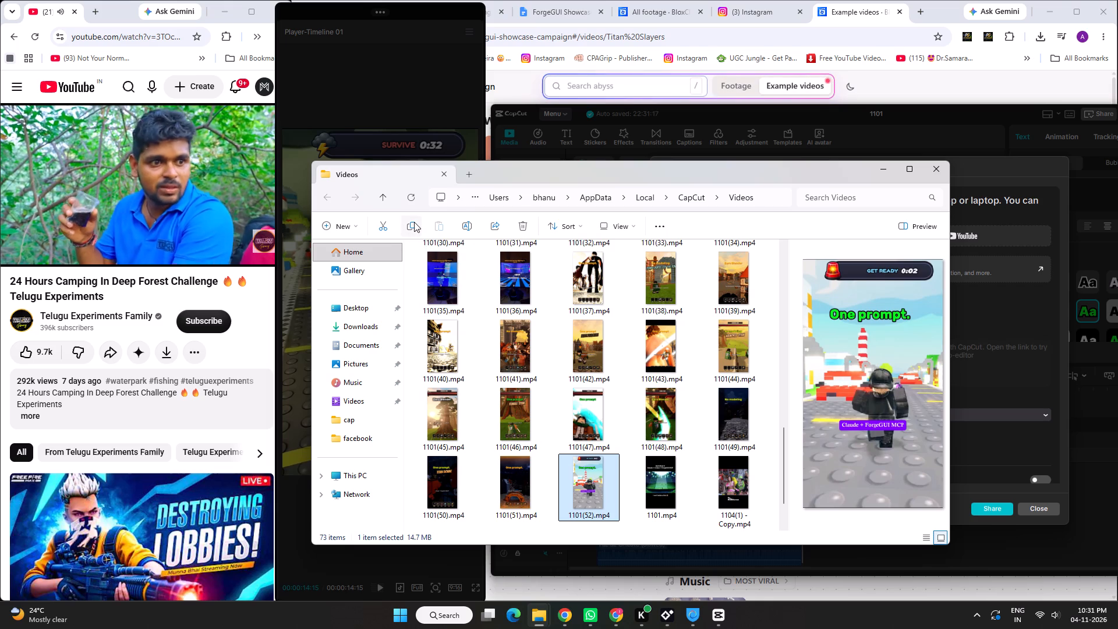
{"action": "left_click", "coordinate": [414, 222]}
{"action": "left_click", "coordinate": [371, 323]}
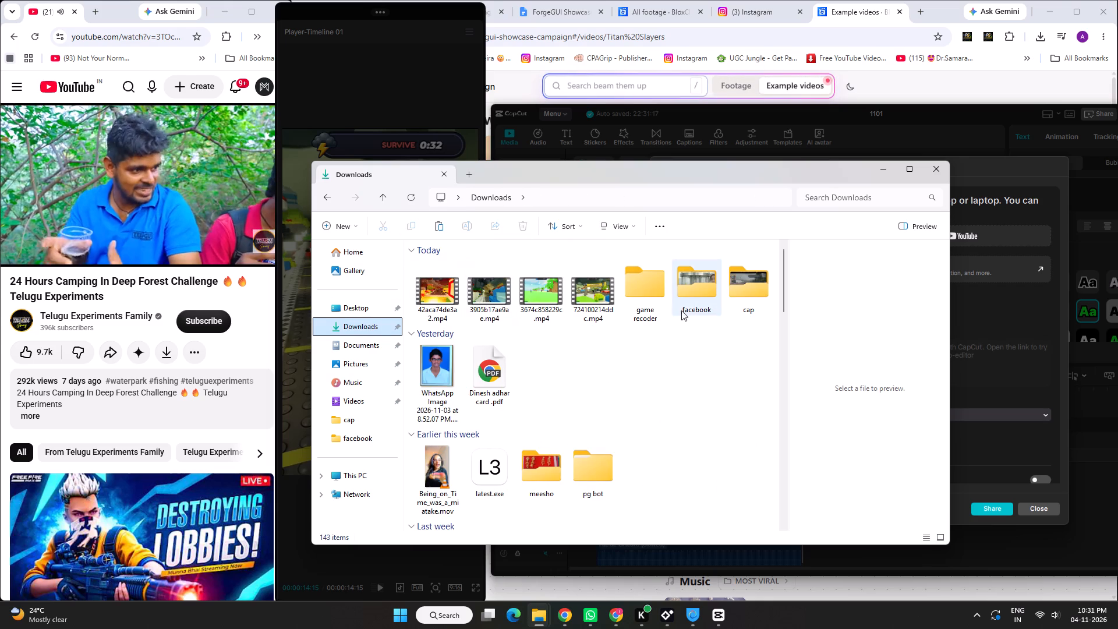
{"action": "double_click", "coordinate": [737, 301]}
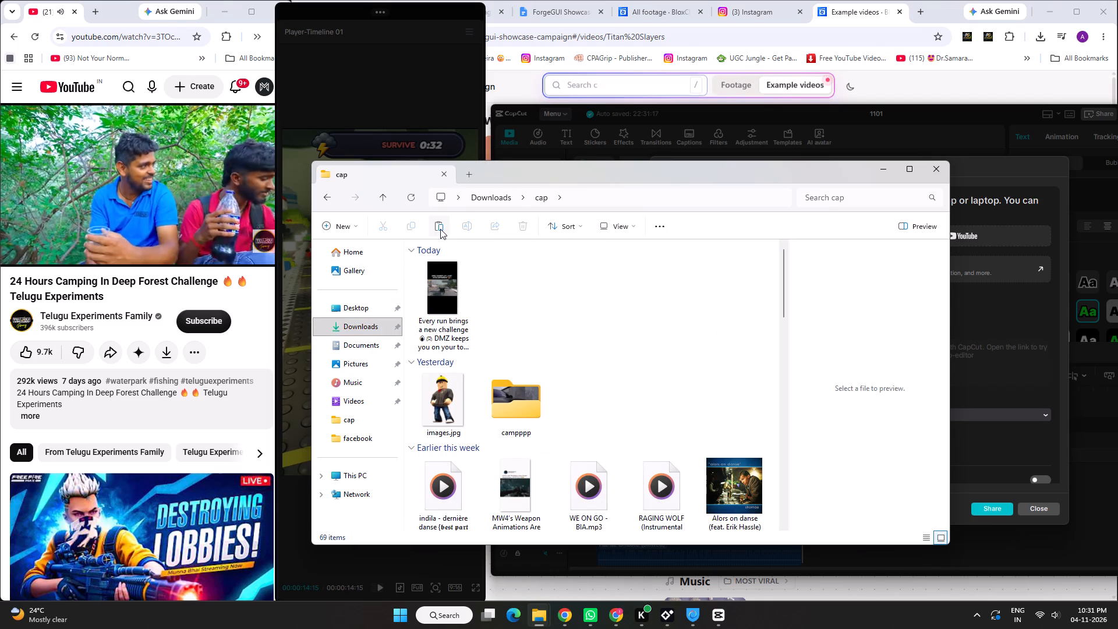
{"action": "left_click", "coordinate": [440, 229]}
{"action": "left_click", "coordinate": [937, 167]}
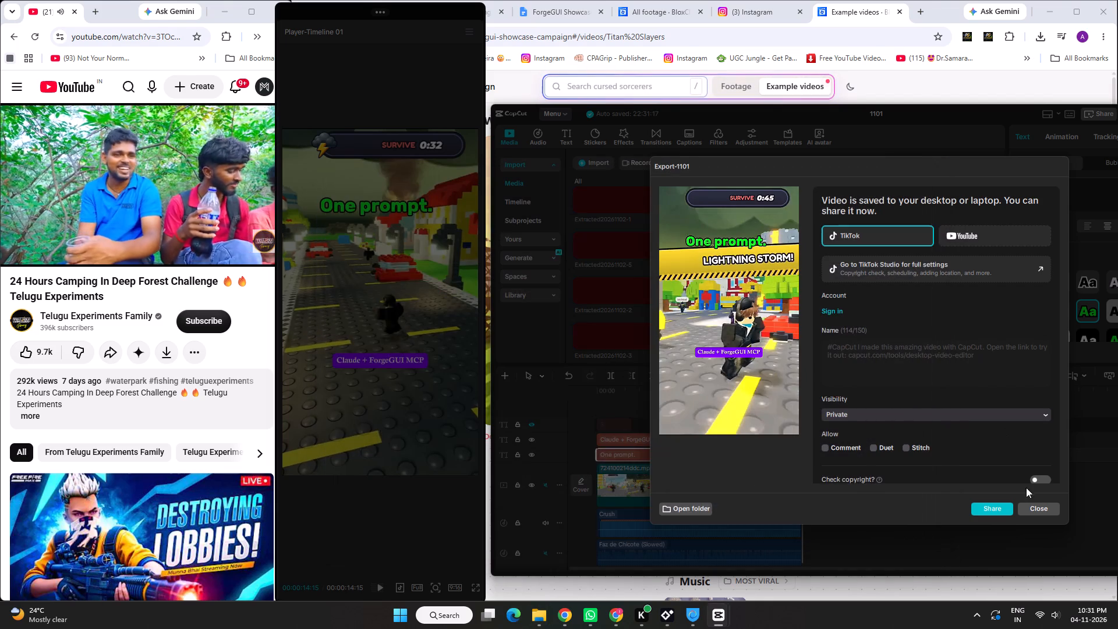
{"action": "left_click", "coordinate": [1050, 512]}
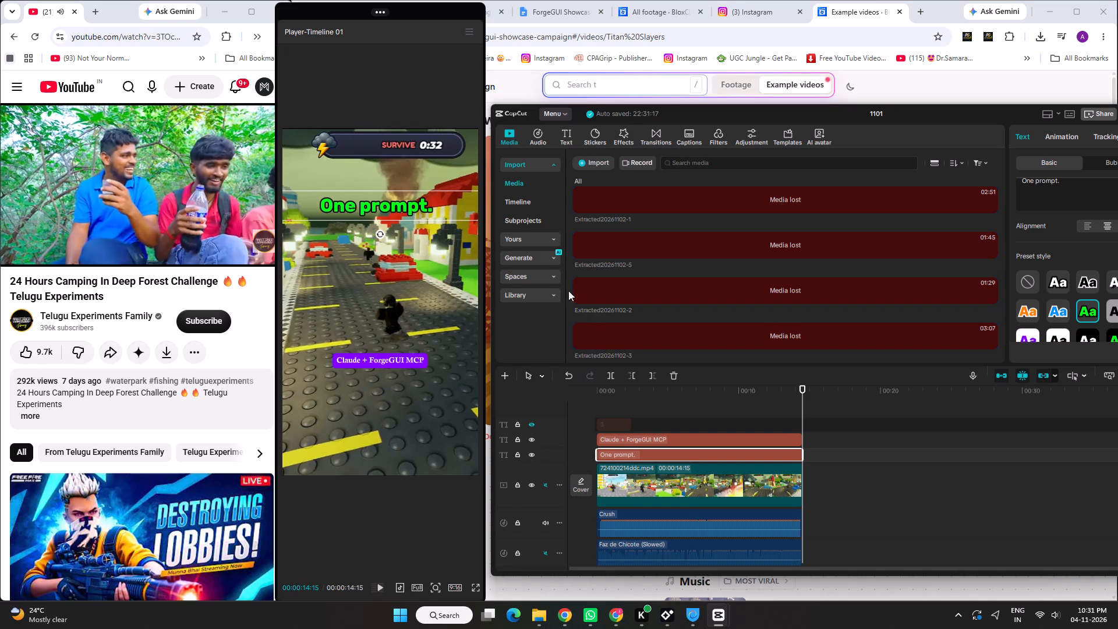
Import the gameplay clip 3674c858229c.mp4 from Downloads into the project media.
{"action": "left_click", "coordinate": [602, 163]}
{"action": "left_click", "coordinate": [616, 184]}
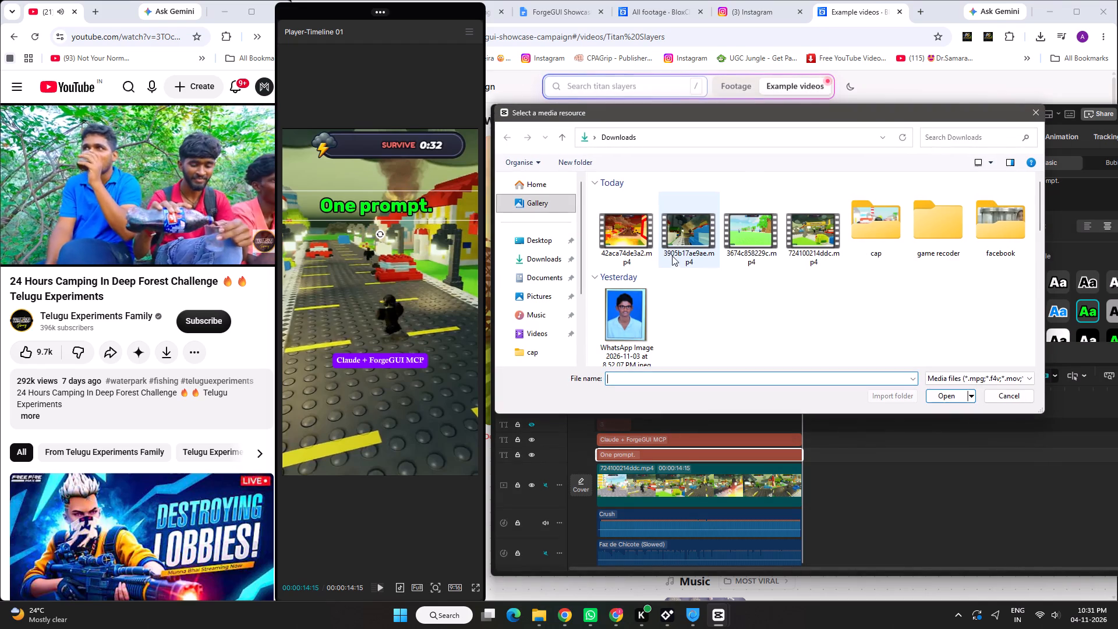
{"action": "double_click", "coordinate": [763, 239]}
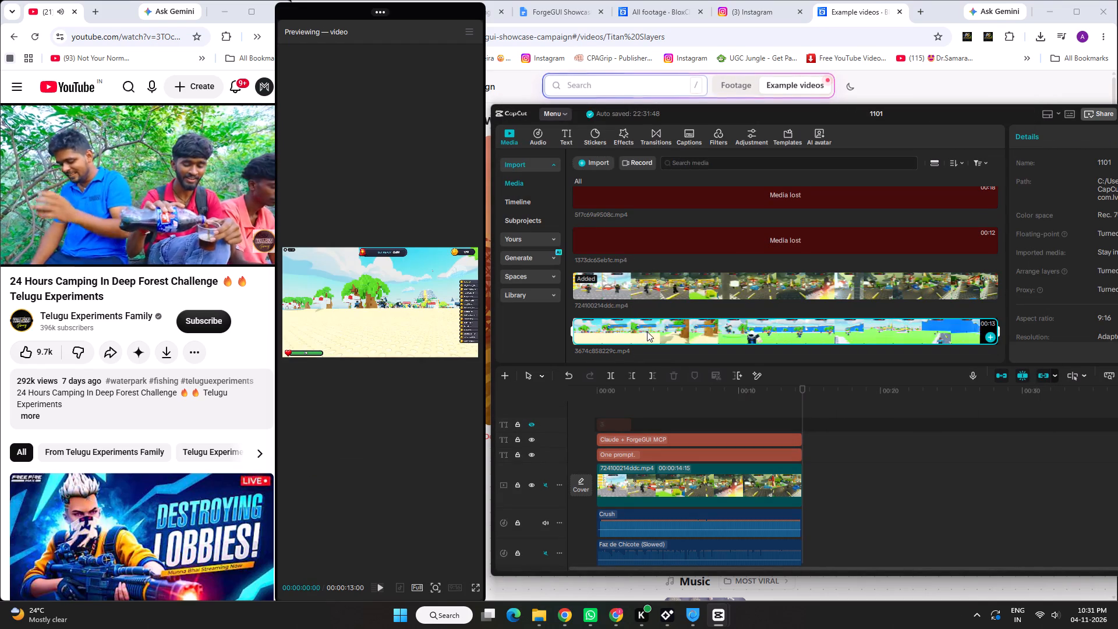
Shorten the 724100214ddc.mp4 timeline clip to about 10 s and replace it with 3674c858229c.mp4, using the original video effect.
{"action": "left_click_drag", "start_coordinate": [648, 330], "coordinate": [629, 475]}
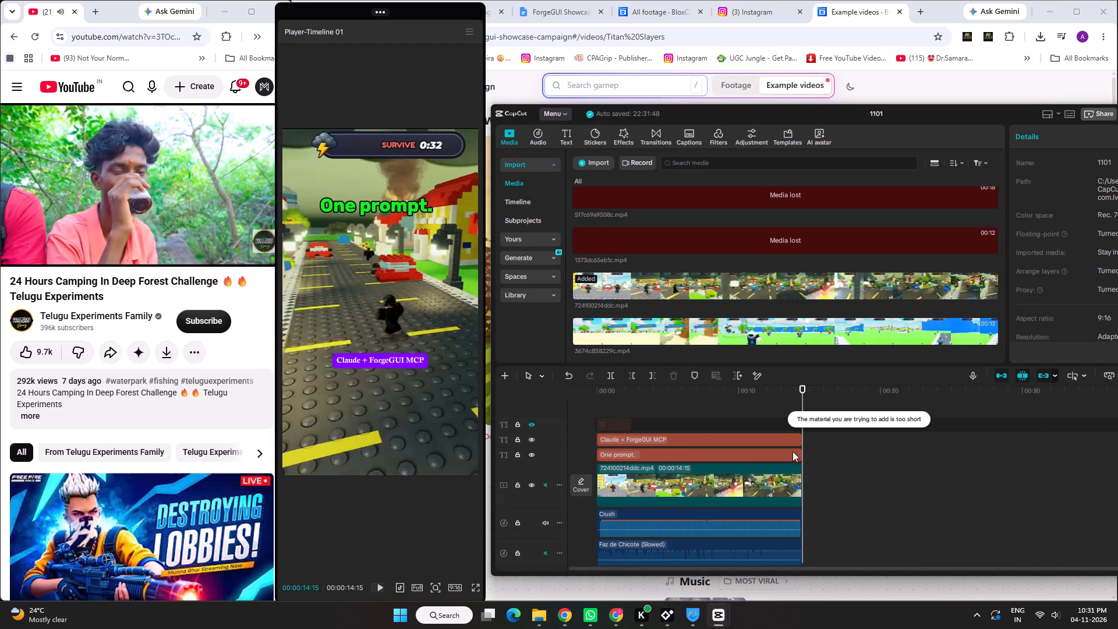
{"action": "left_click", "coordinate": [759, 487]}
{"action": "left_click_drag", "start_coordinate": [803, 499], "coordinate": [738, 500]}
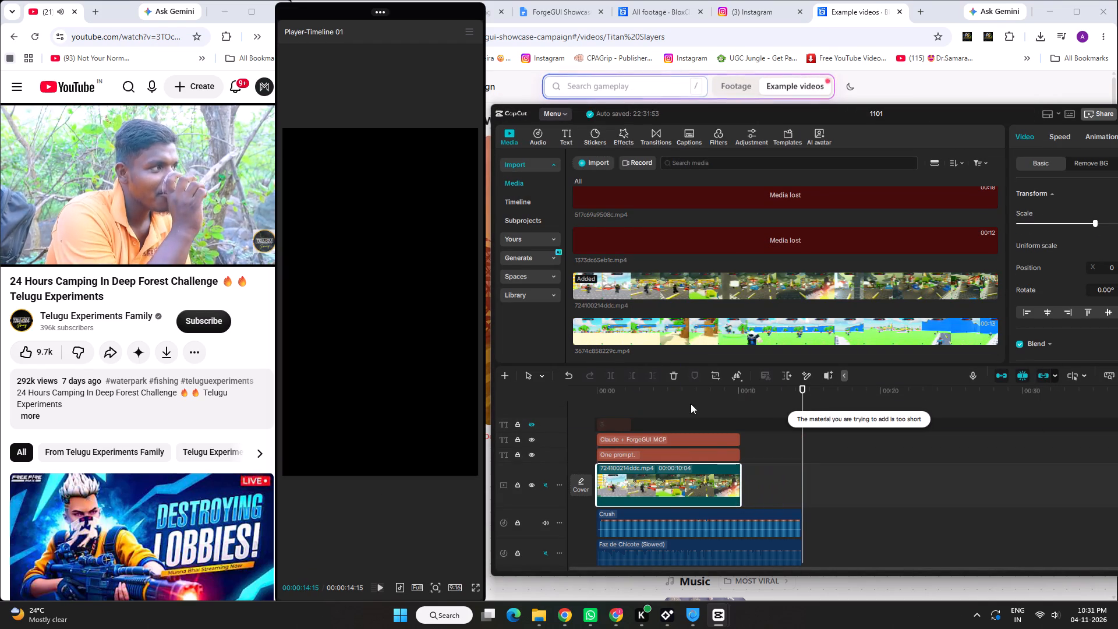
{"action": "left_click_drag", "start_coordinate": [660, 332], "coordinate": [636, 487]}
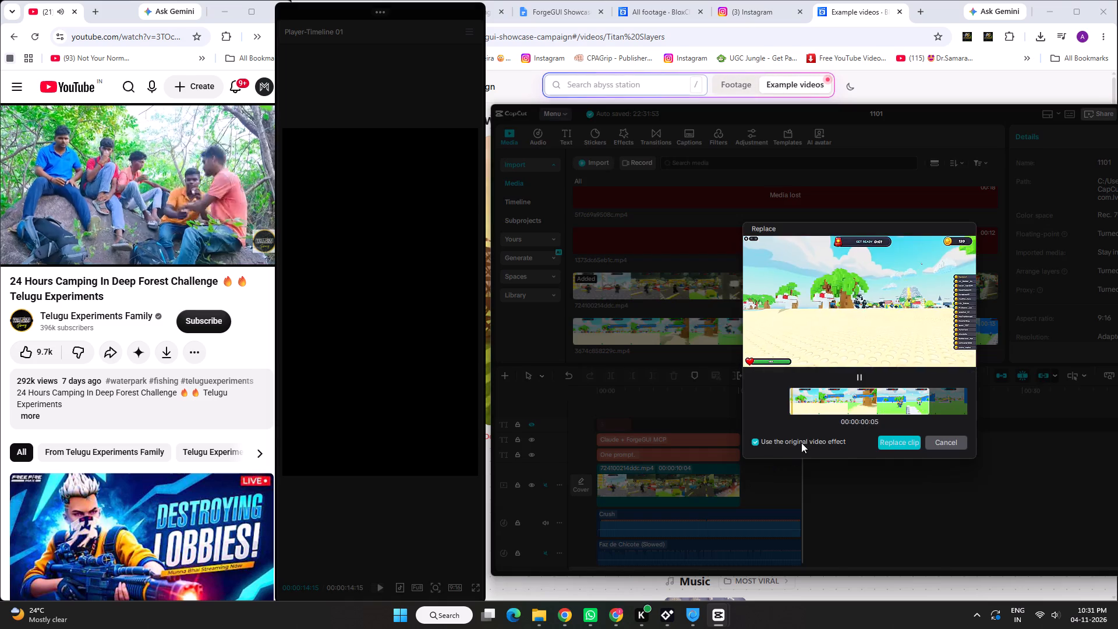
{"action": "left_click", "coordinate": [891, 441]}
Extend the 3674c858229c.mp4 clip on the timeline to its full 13 s.
{"action": "left_click", "coordinate": [710, 485]}
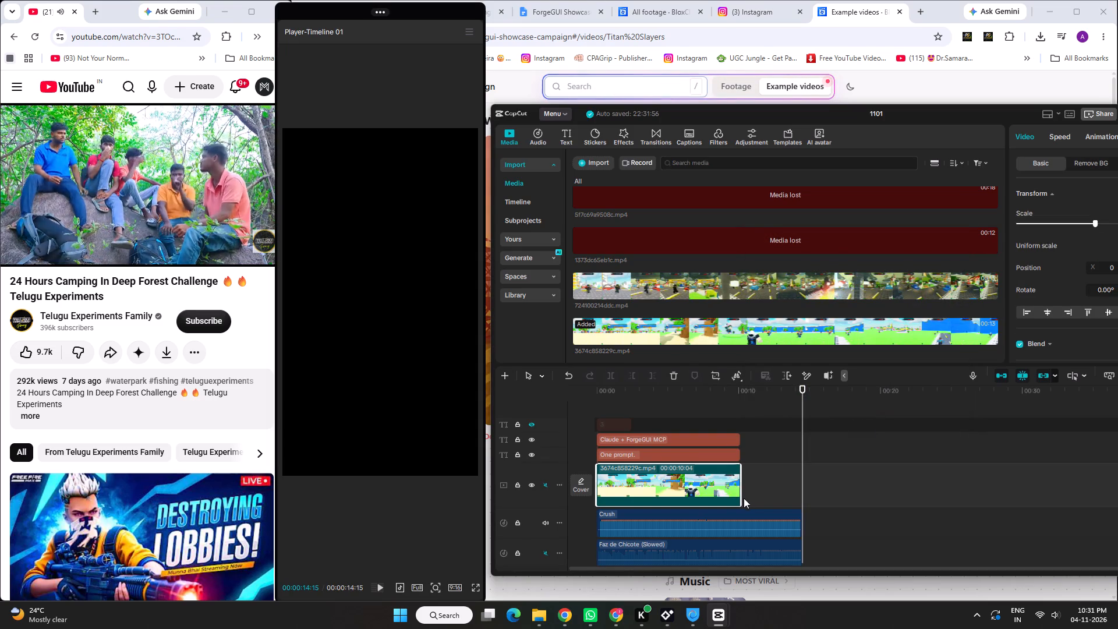
{"action": "left_click_drag", "start_coordinate": [740, 500], "coordinate": [831, 506]}
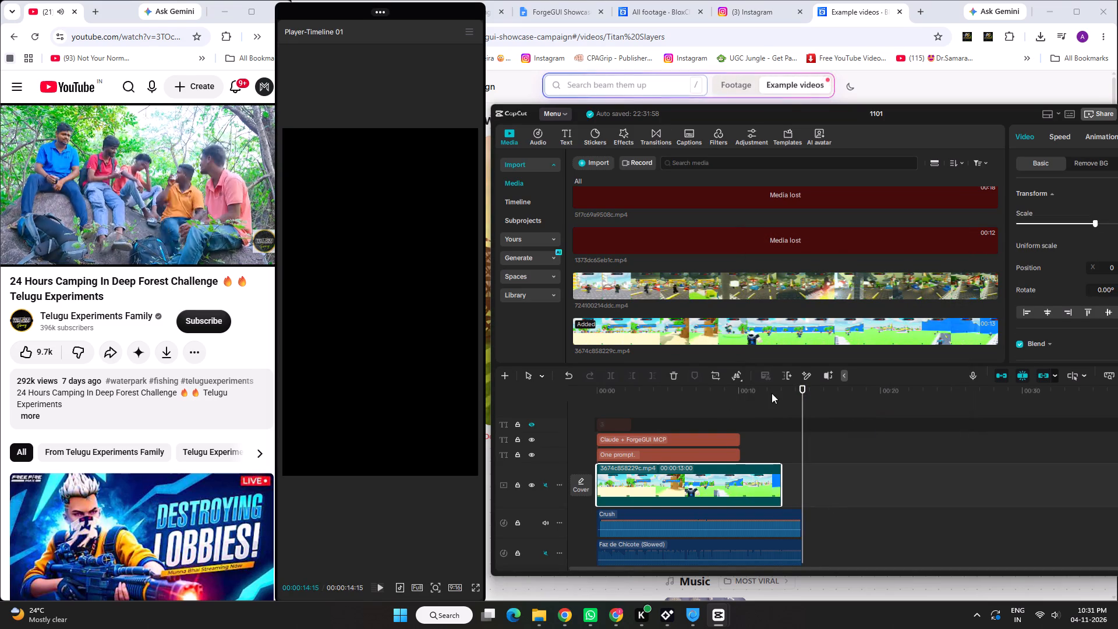
Trim all the music tracks together so they end with the video clip at 13 s.
{"action": "left_click_drag", "start_coordinate": [772, 393], "coordinate": [784, 396]}
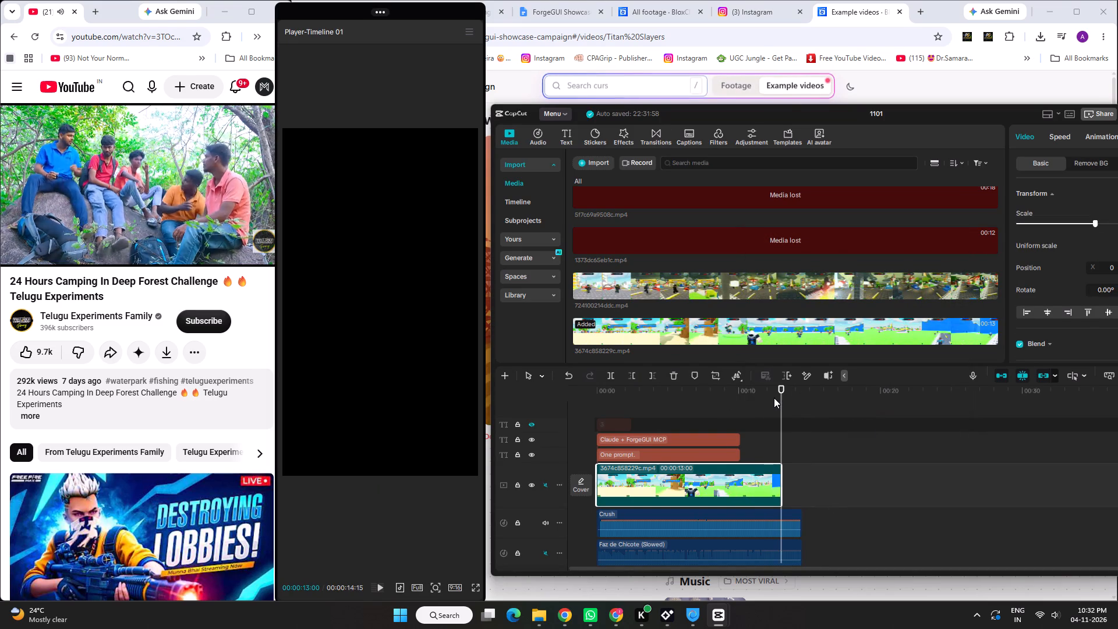
{"action": "key", "text": "ctrl+a"}
{"action": "left_click", "coordinate": [719, 479], "text": "ctrl"}
{"action": "left_click", "coordinate": [717, 454], "text": "ctrl"}
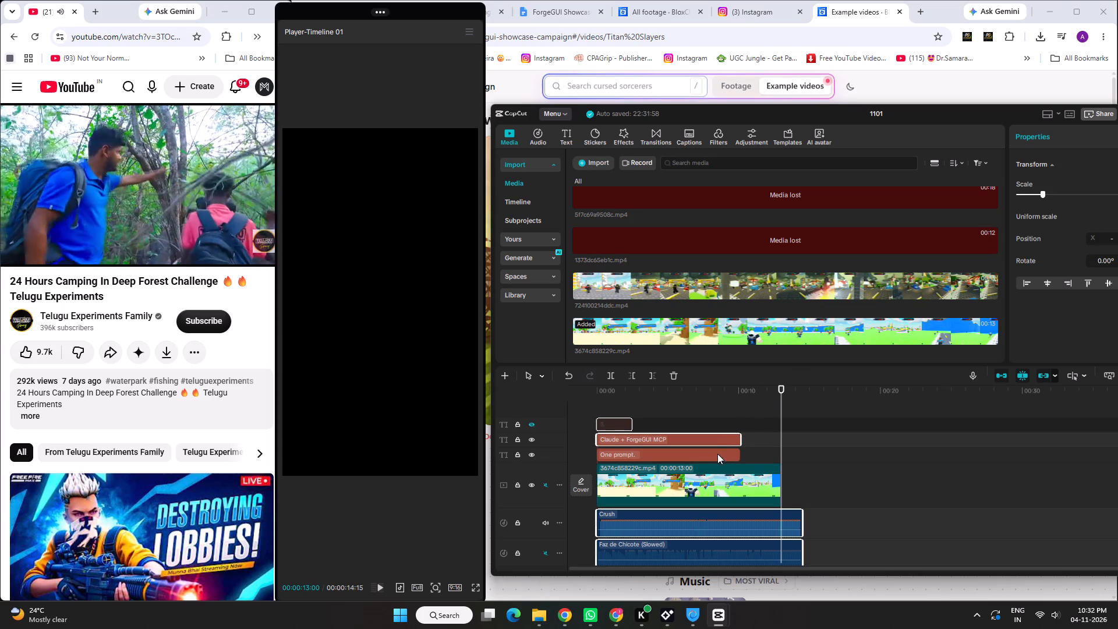
{"action": "left_click", "coordinate": [715, 444], "text": "ctrl"}
{"action": "left_click", "coordinate": [616, 425], "text": "ctrl"}
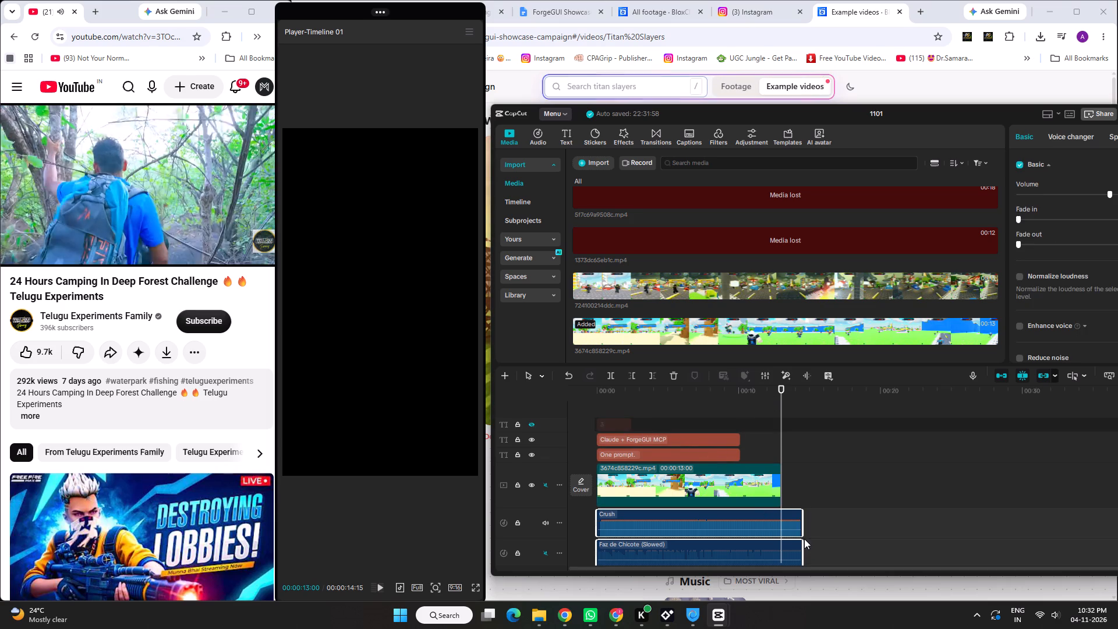
{"action": "left_click_drag", "start_coordinate": [805, 536], "coordinate": [779, 541]}
Extend the "Claude + ForgeGUI MCP" and "One prompt." captions together to the end of the video at 13 s.
{"action": "left_click_drag", "start_coordinate": [755, 454], "coordinate": [727, 437]}
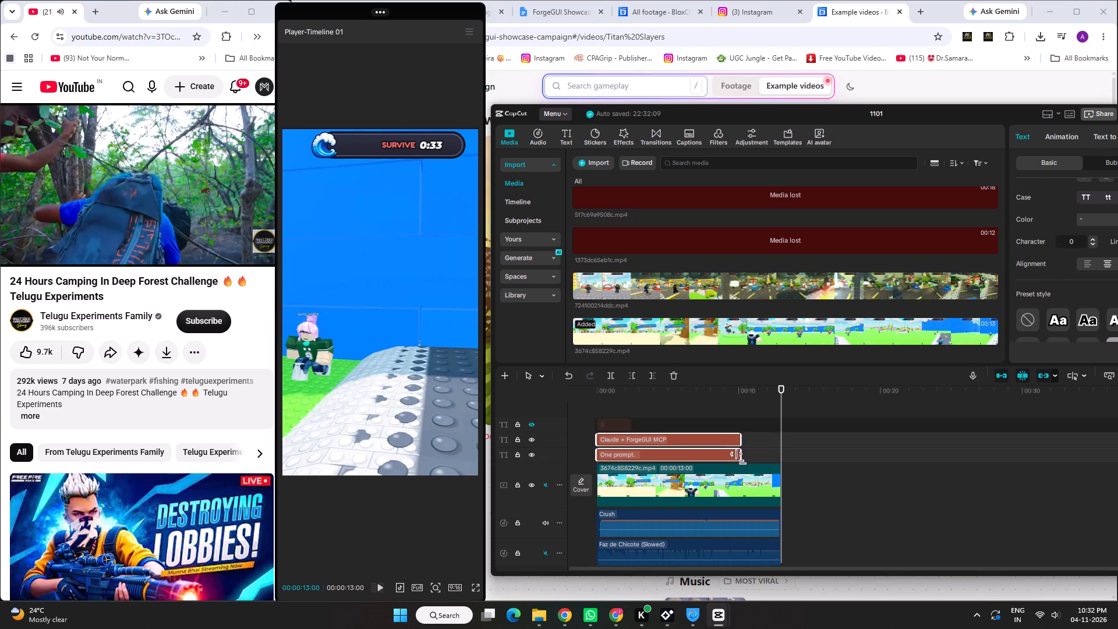
{"action": "left_click_drag", "start_coordinate": [742, 458], "coordinate": [778, 461]}
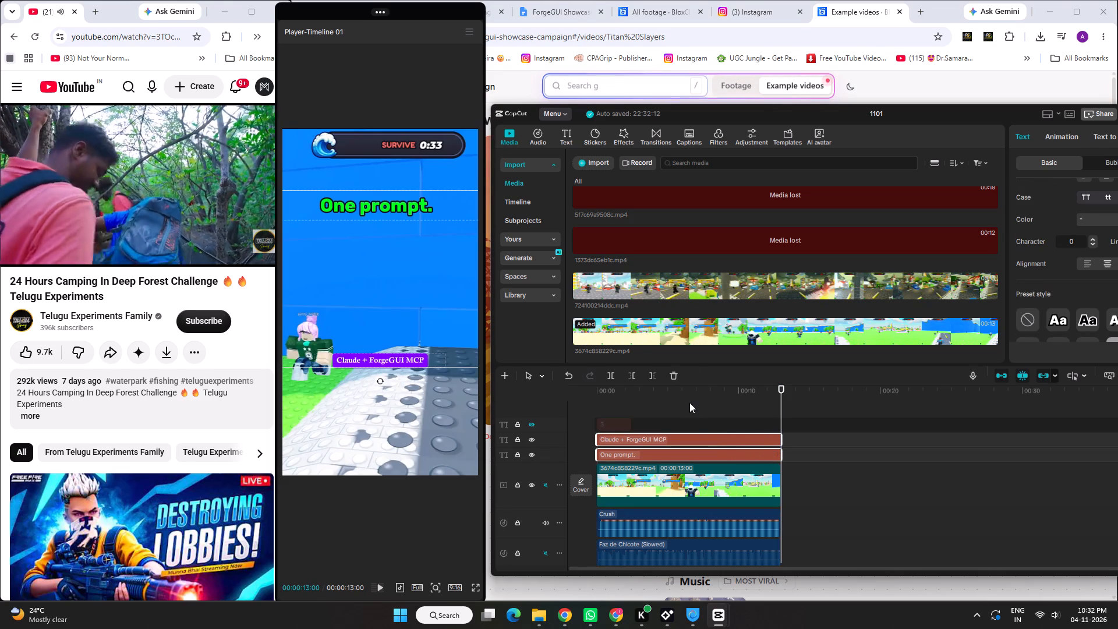
Play back the new gameplay video from its beginning to check the captions and music.
{"action": "left_click_drag", "start_coordinate": [692, 394], "coordinate": [574, 404]}
{"action": "key", "text": "space"}
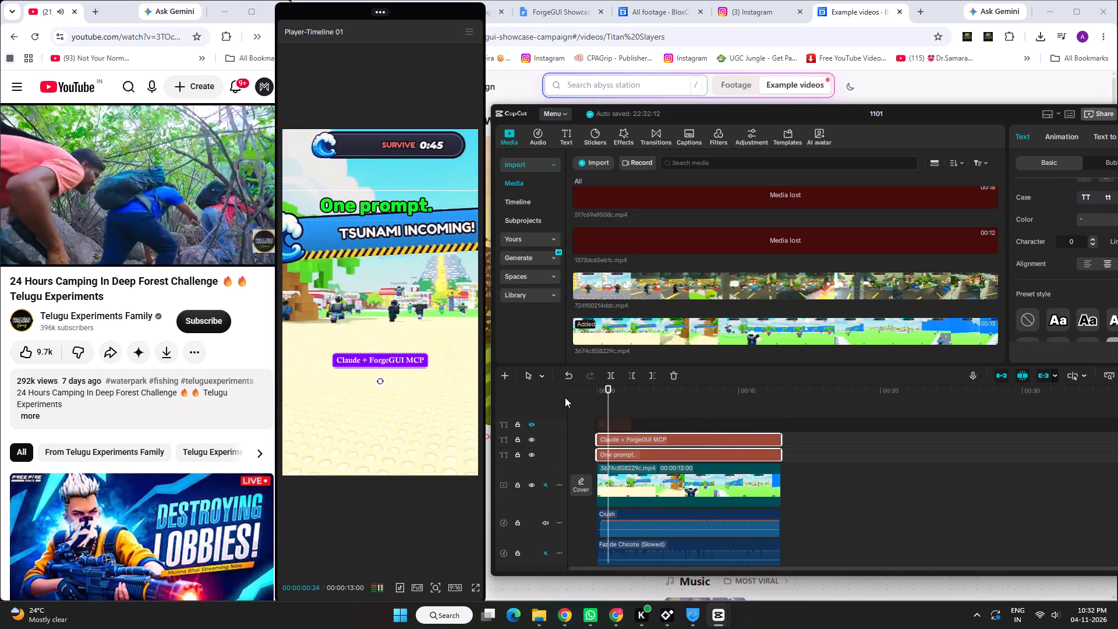
{"action": "key", "text": "space"}
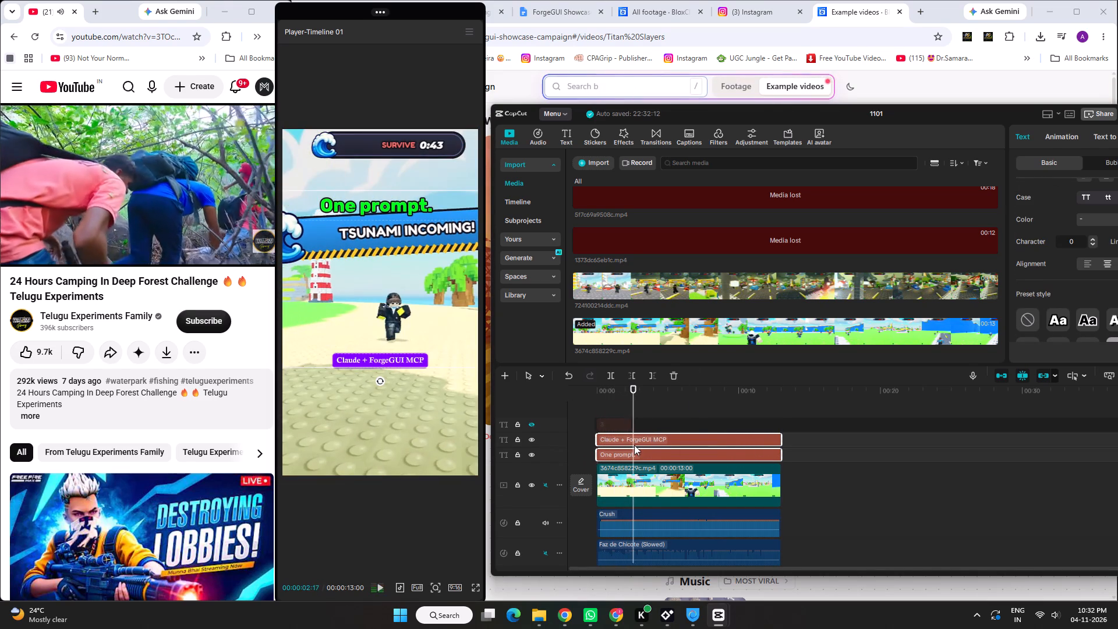
Mute the Crush music track and unmute the Faz de Chicote (Slowed) track.
{"action": "scroll", "coordinate": [634, 445], "scroll_direction": "down", "scroll_amount": 2}
{"action": "left_click", "coordinate": [547, 493]}
{"action": "left_click", "coordinate": [545, 528]}
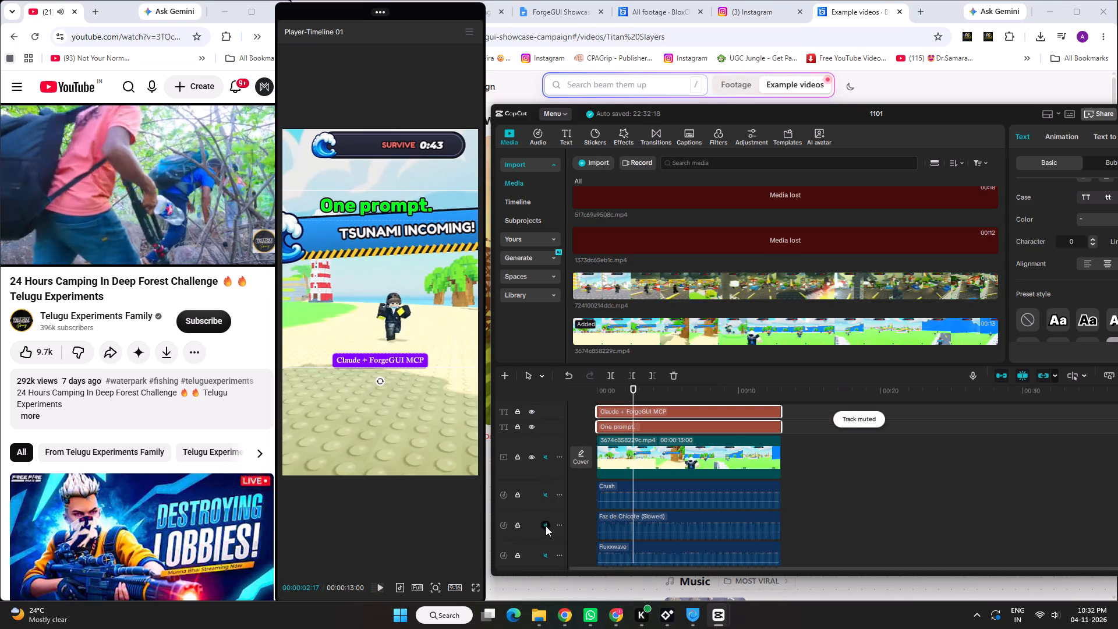
Play back the video from its beginning to check it with the Faz de Chicote (Slowed) music.
{"action": "left_click_drag", "start_coordinate": [614, 394], "coordinate": [597, 394]}
{"action": "key", "text": "space"}
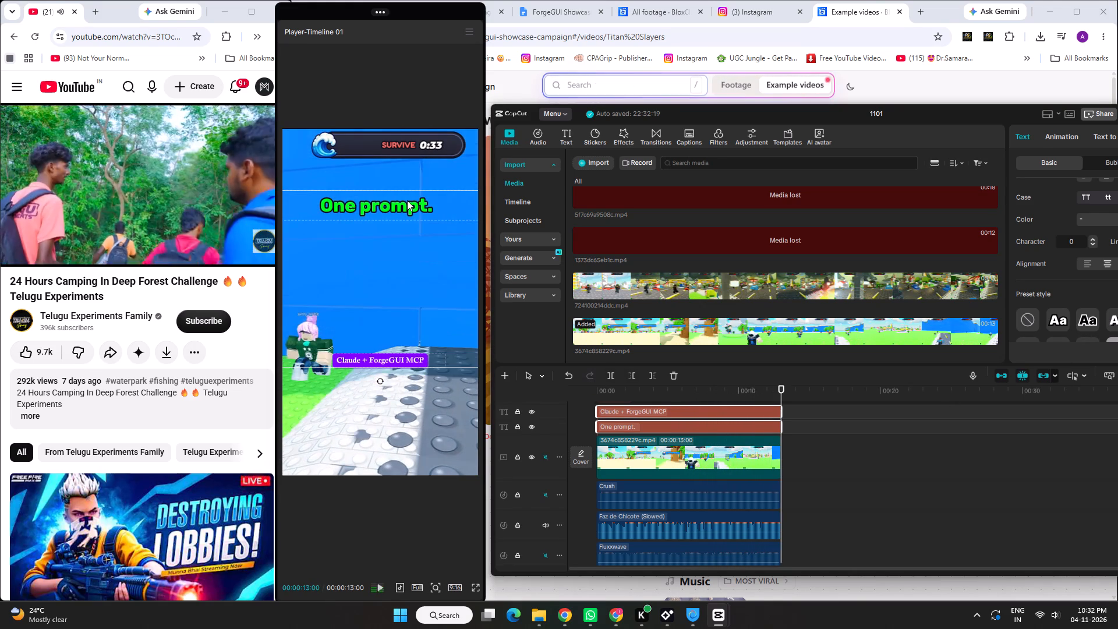
Restyle the "One prompt." caption by trying several preset styles and settling on yellow text with a black outline.
{"action": "left_click", "coordinate": [407, 200]}
{"action": "scroll", "coordinate": [1100, 316], "scroll_direction": "down", "scroll_amount": 2}
{"action": "left_click", "coordinate": [1056, 265]}
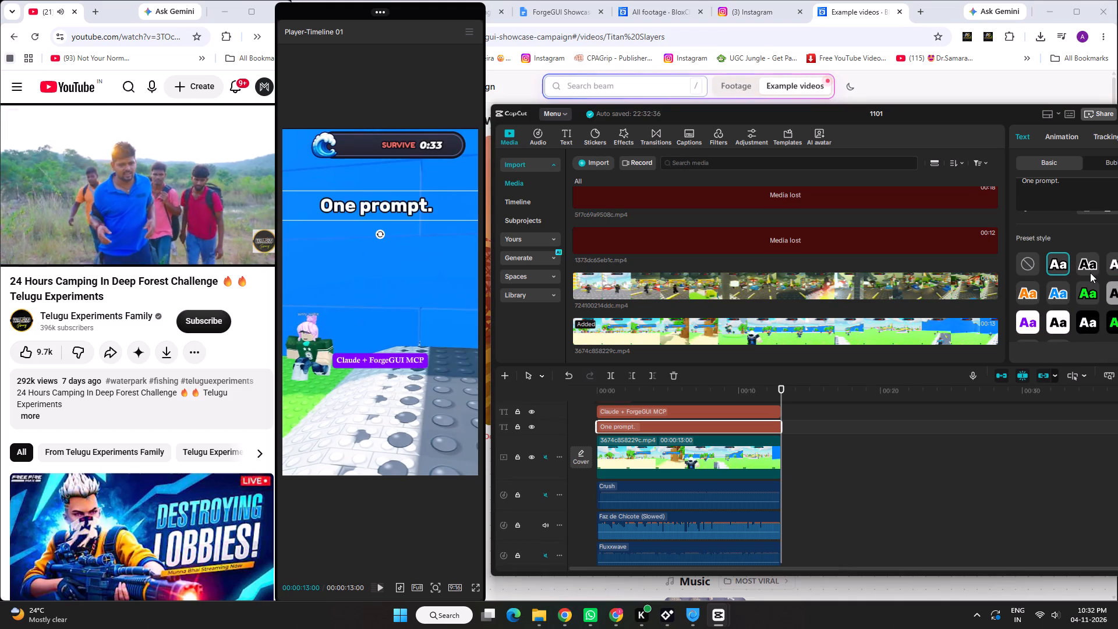
{"action": "left_click", "coordinate": [1033, 322]}
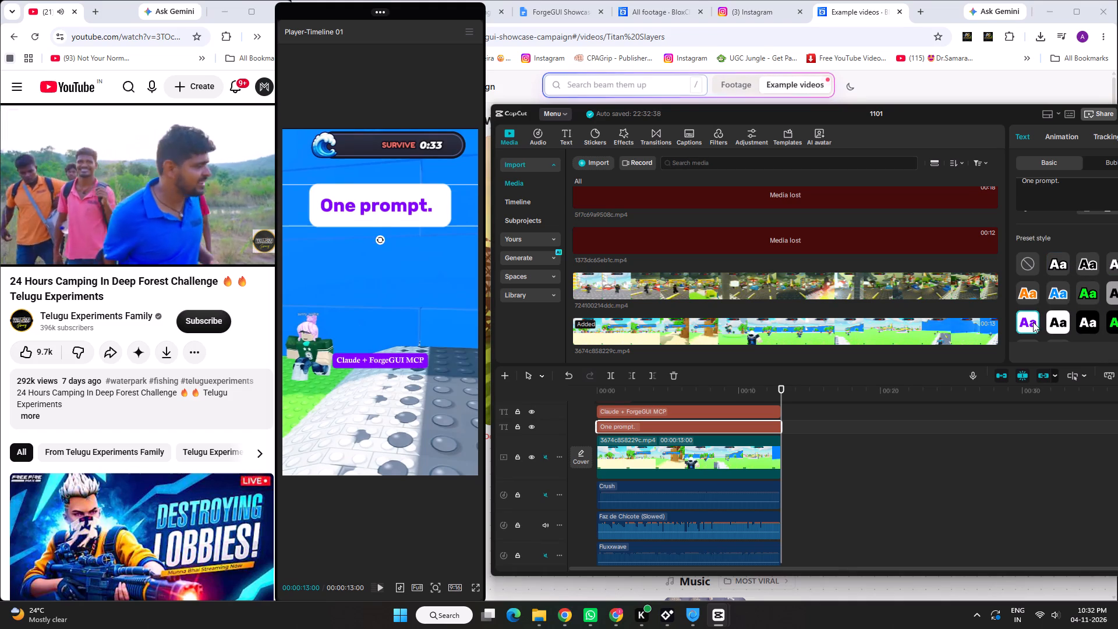
{"action": "left_click", "coordinate": [1028, 293]}
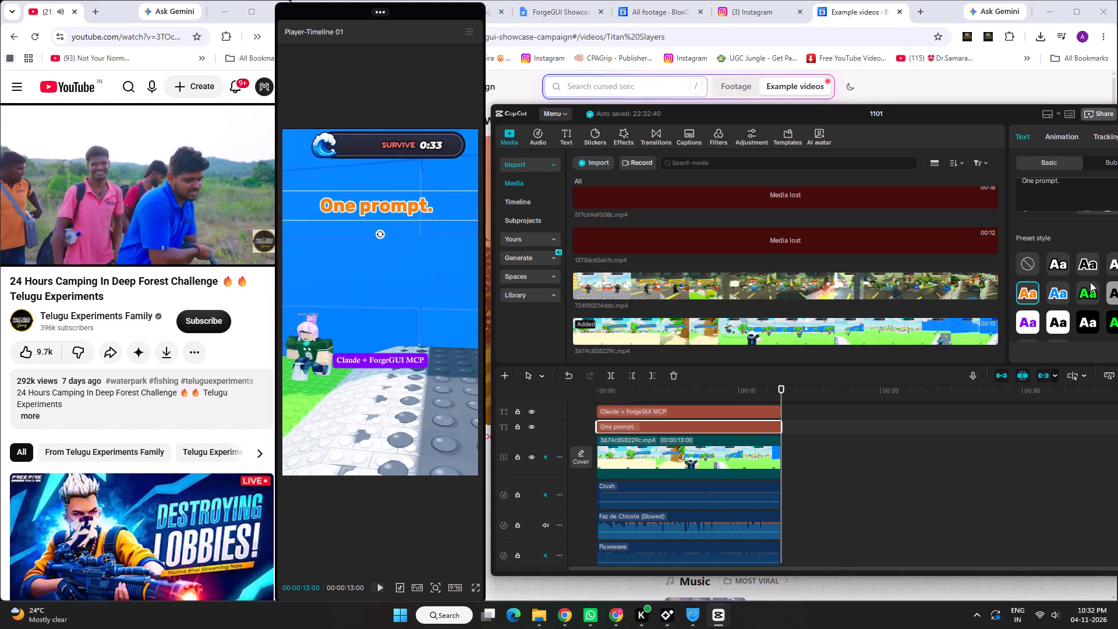
{"action": "left_click", "coordinate": [1096, 324]}
{"action": "left_click", "coordinate": [1117, 326]}
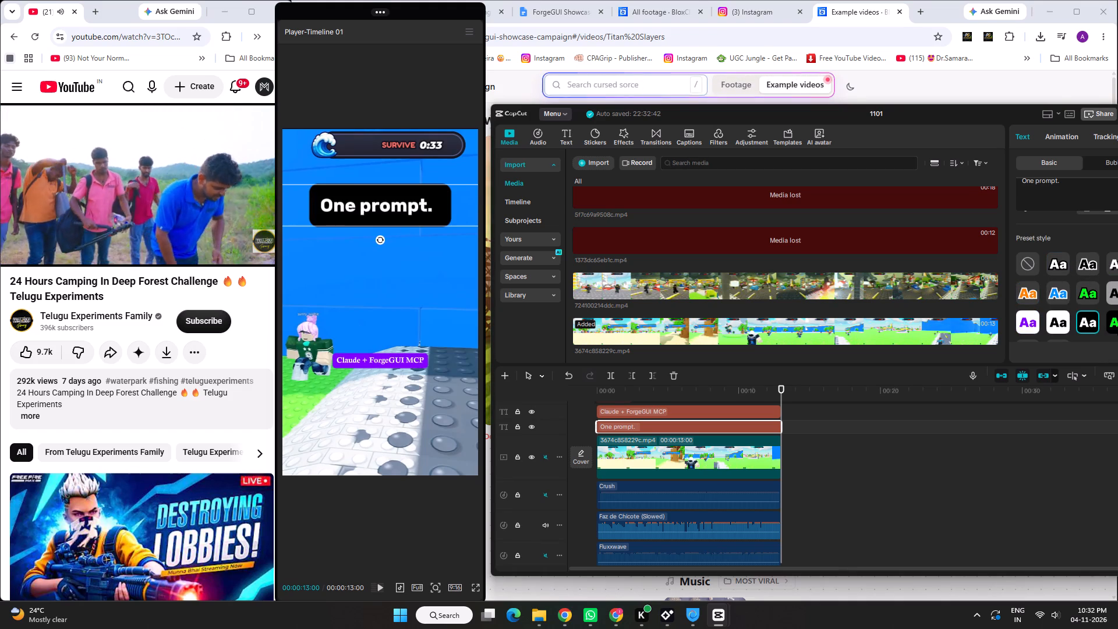
{"action": "left_click_drag", "start_coordinate": [914, 116], "coordinate": [758, 123]}
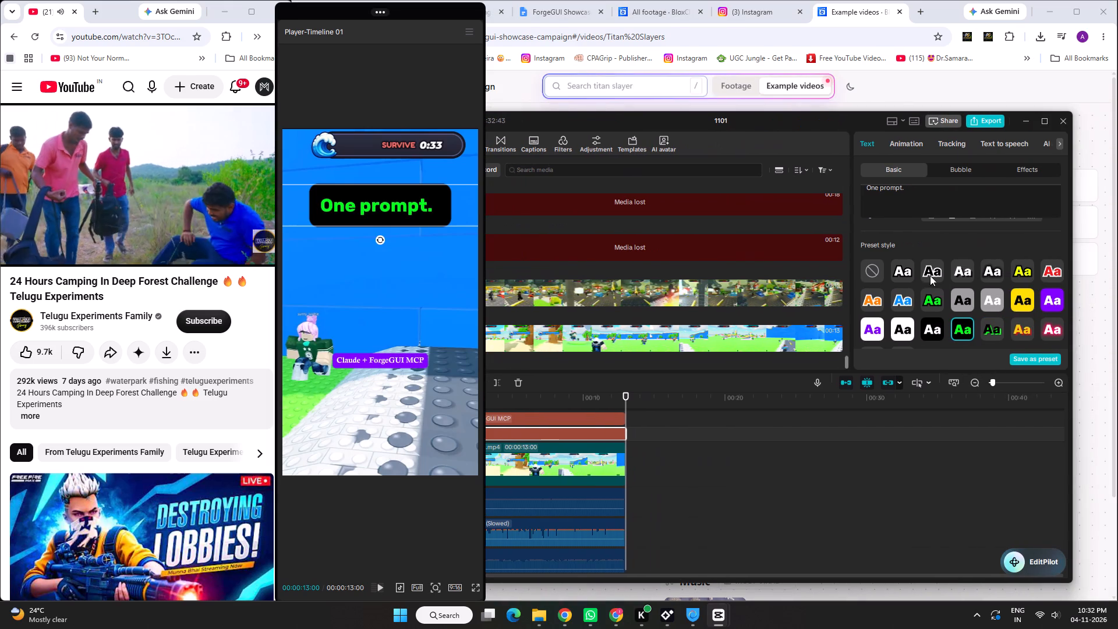
{"action": "left_click", "coordinate": [1021, 332]}
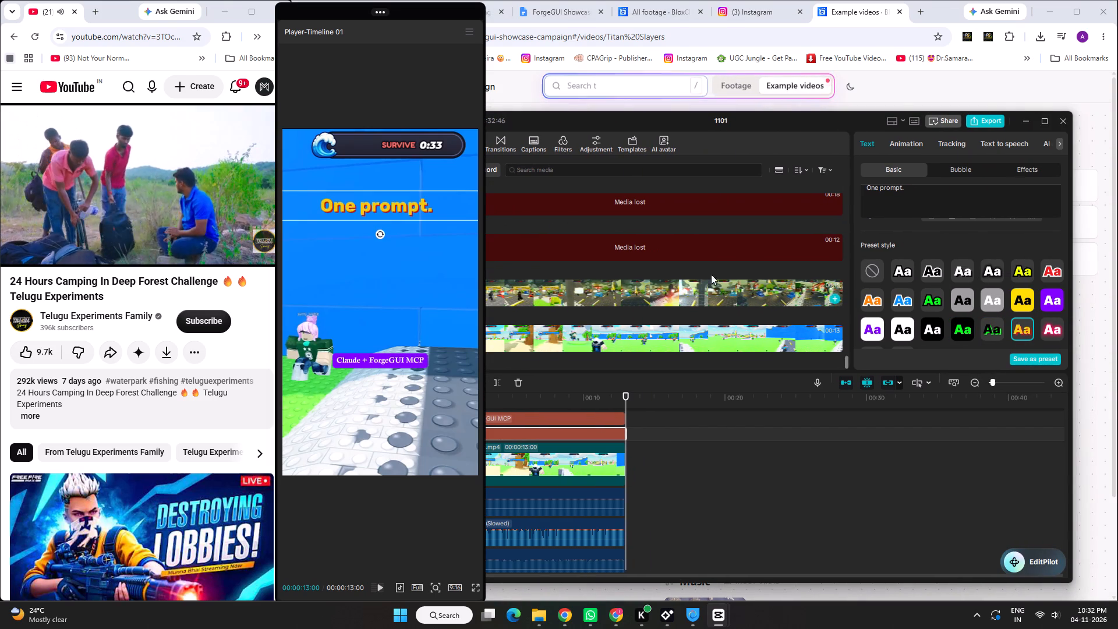
{"action": "left_click", "coordinate": [1051, 306]}
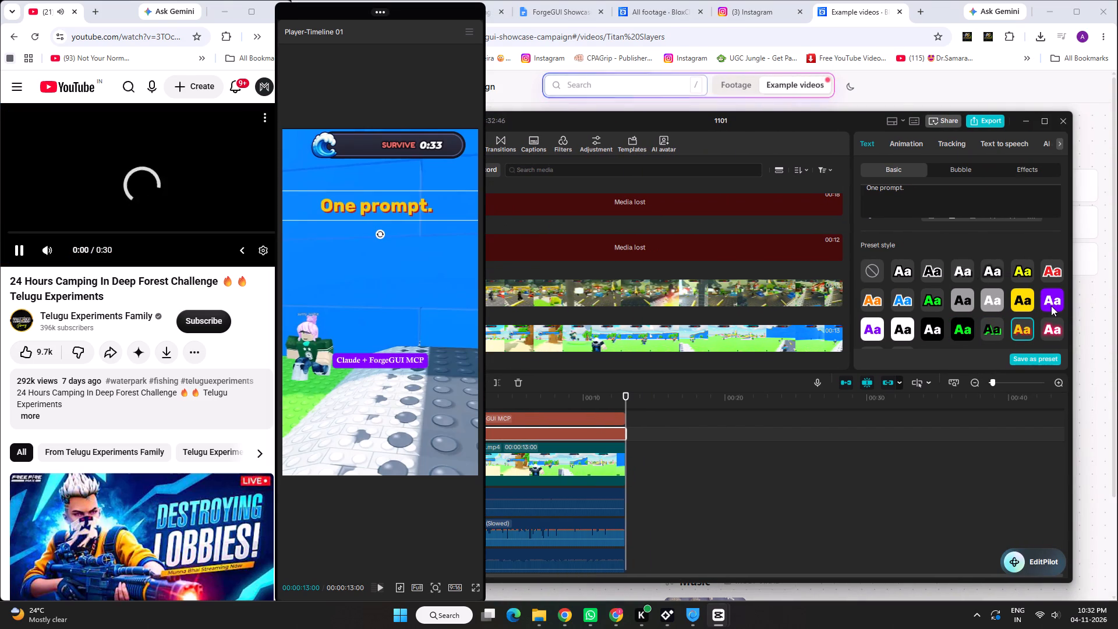
{"action": "left_click", "coordinate": [1052, 268]}
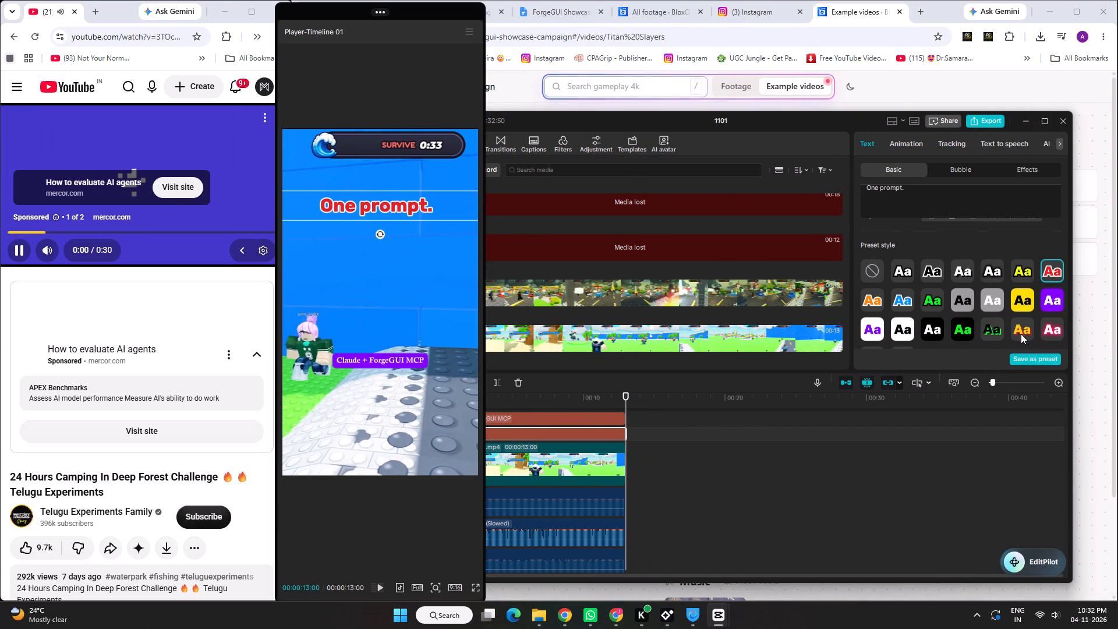
{"action": "left_click", "coordinate": [1021, 334]}
{"action": "left_click", "coordinate": [1042, 335]}
{"action": "left_click", "coordinate": [1021, 267]}
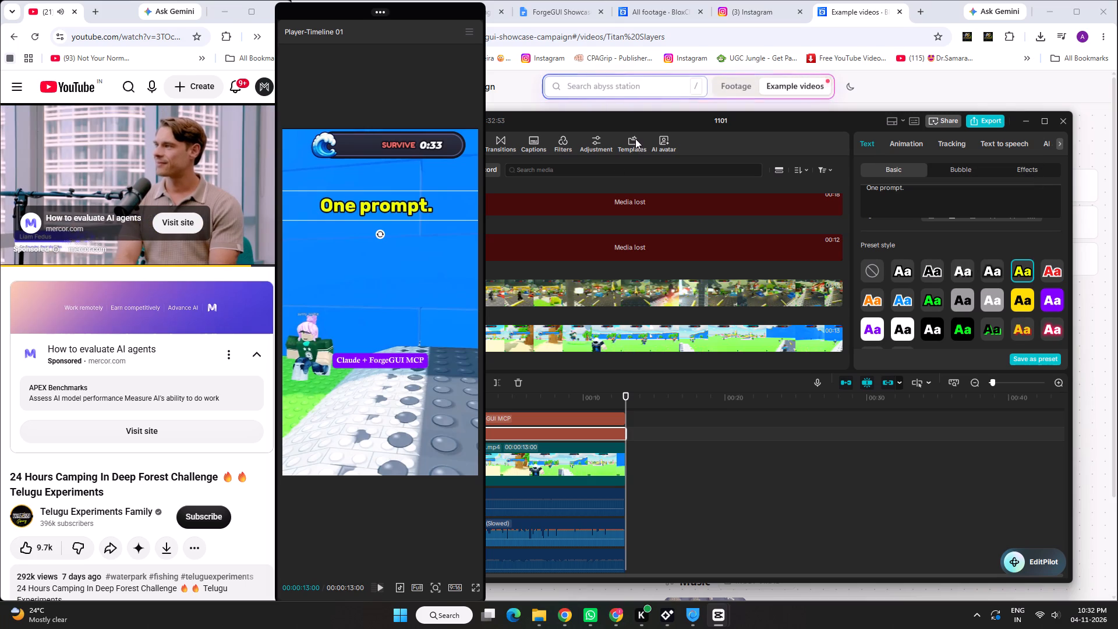
Reposition the editor window and play back the video to check the restyled caption with the music.
{"action": "left_click_drag", "start_coordinate": [655, 123], "coordinate": [719, 275]}
{"action": "left_click_drag", "start_coordinate": [673, 214], "coordinate": [717, 214]}
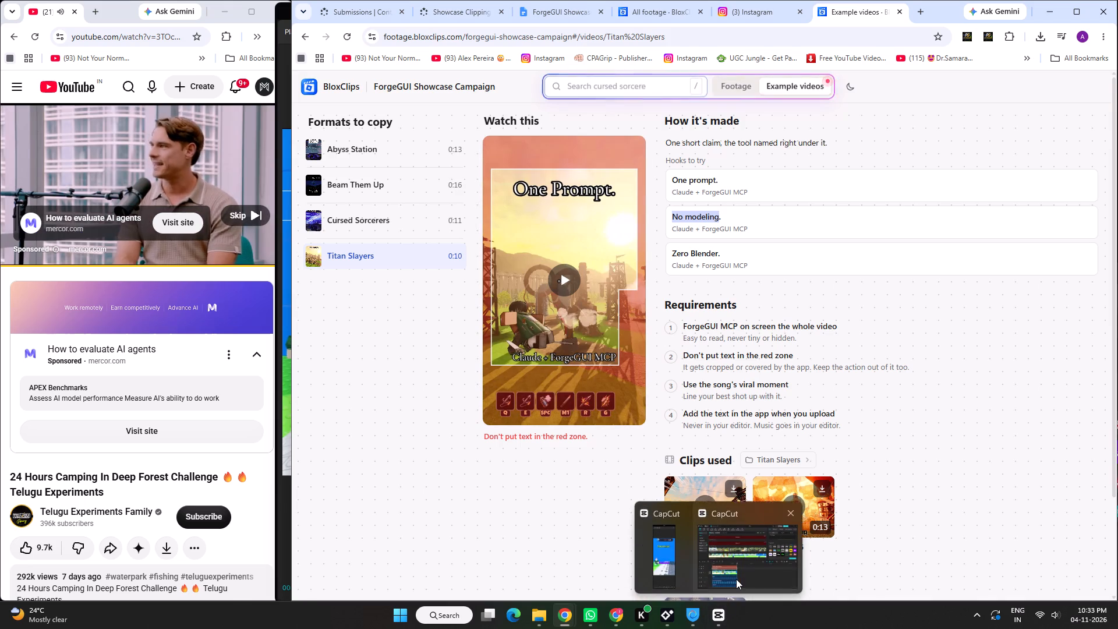
{"action": "left_click", "coordinate": [736, 579]}
{"action": "left_click_drag", "start_coordinate": [763, 277], "coordinate": [805, 143]}
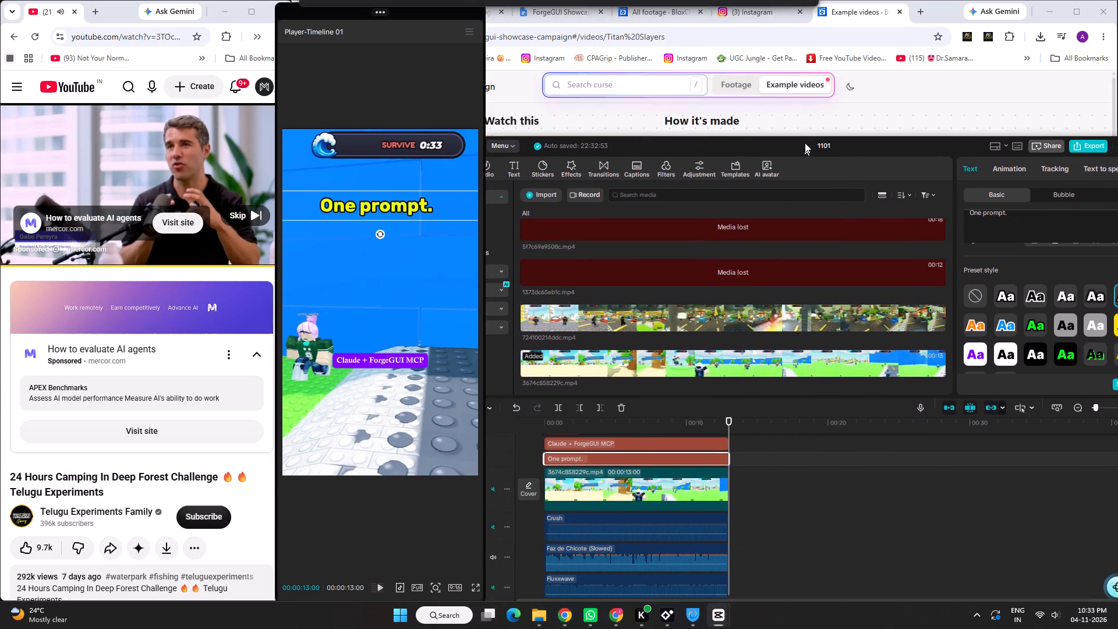
{"action": "left_click_drag", "start_coordinate": [805, 143], "coordinate": [809, 127]}
{"action": "key", "text": "space"}
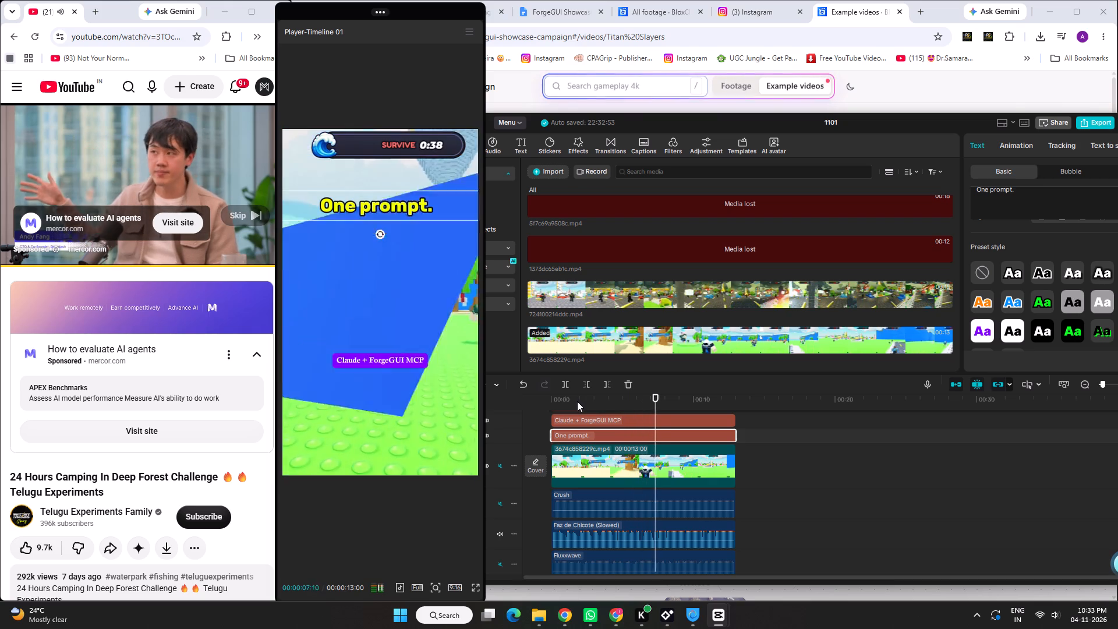
{"action": "key", "text": "space"}
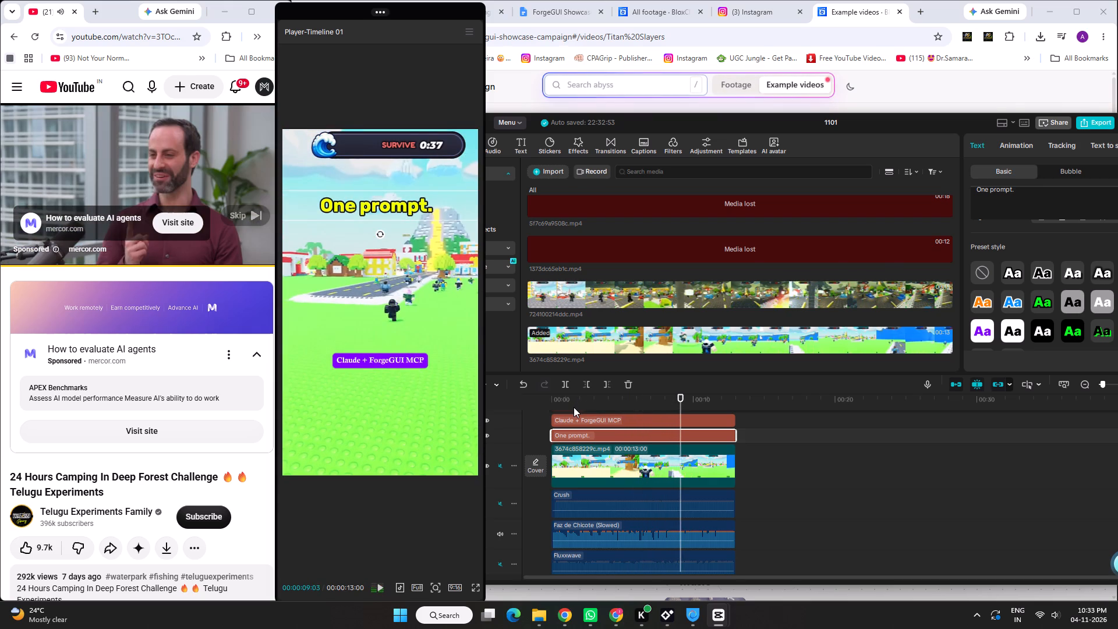
Export the video as a 1080P HEVC mp4 at 30fps.
{"action": "key", "text": "ctrl+e"}
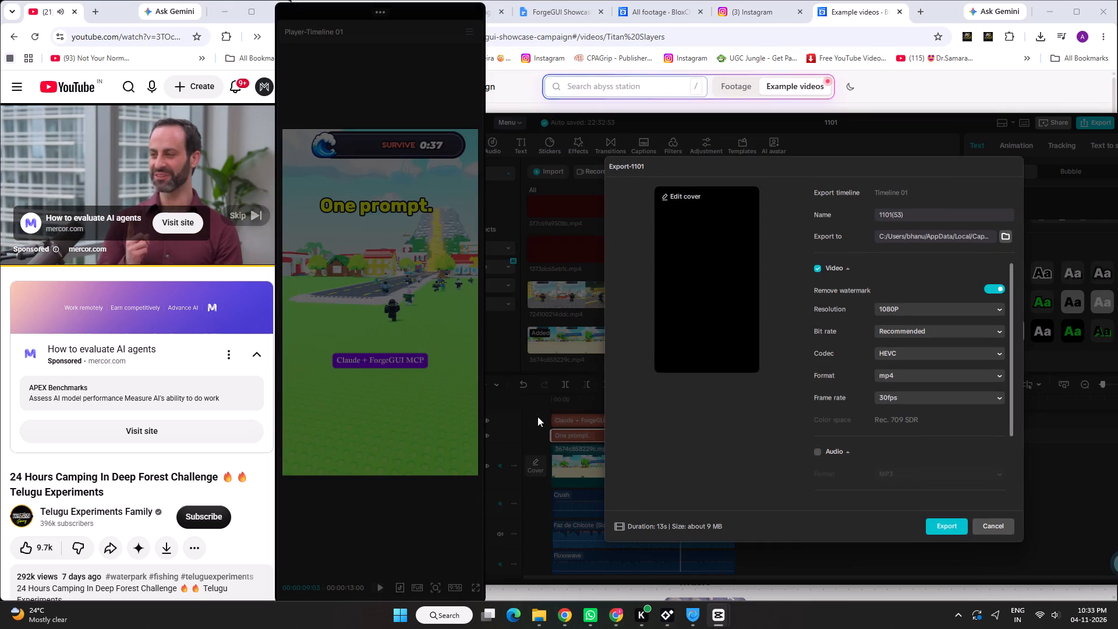
{"action": "left_click", "coordinate": [947, 522]}
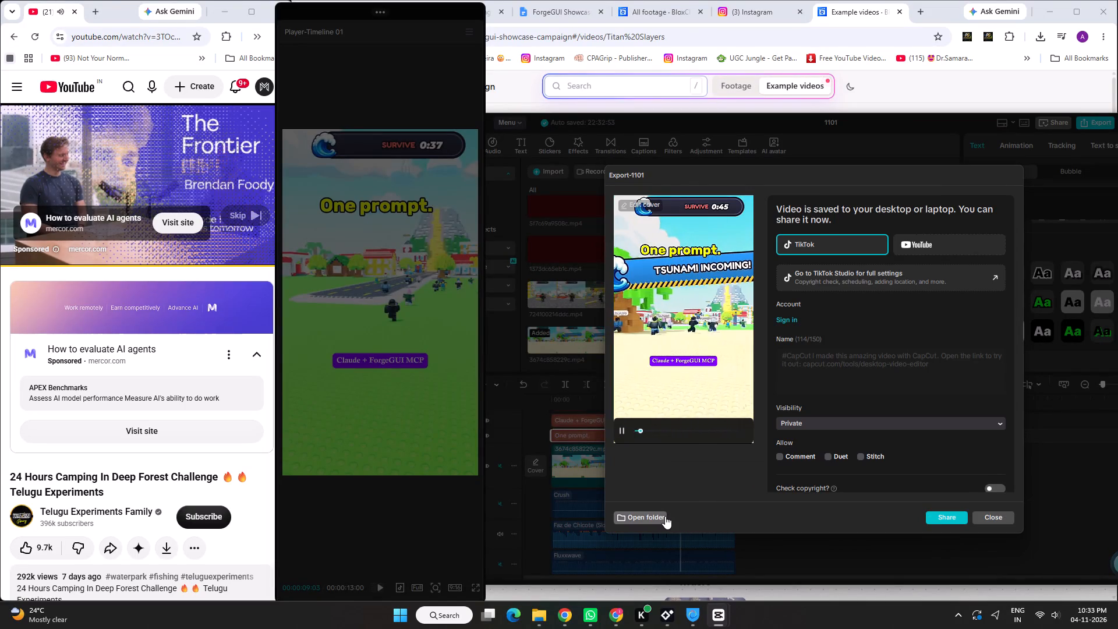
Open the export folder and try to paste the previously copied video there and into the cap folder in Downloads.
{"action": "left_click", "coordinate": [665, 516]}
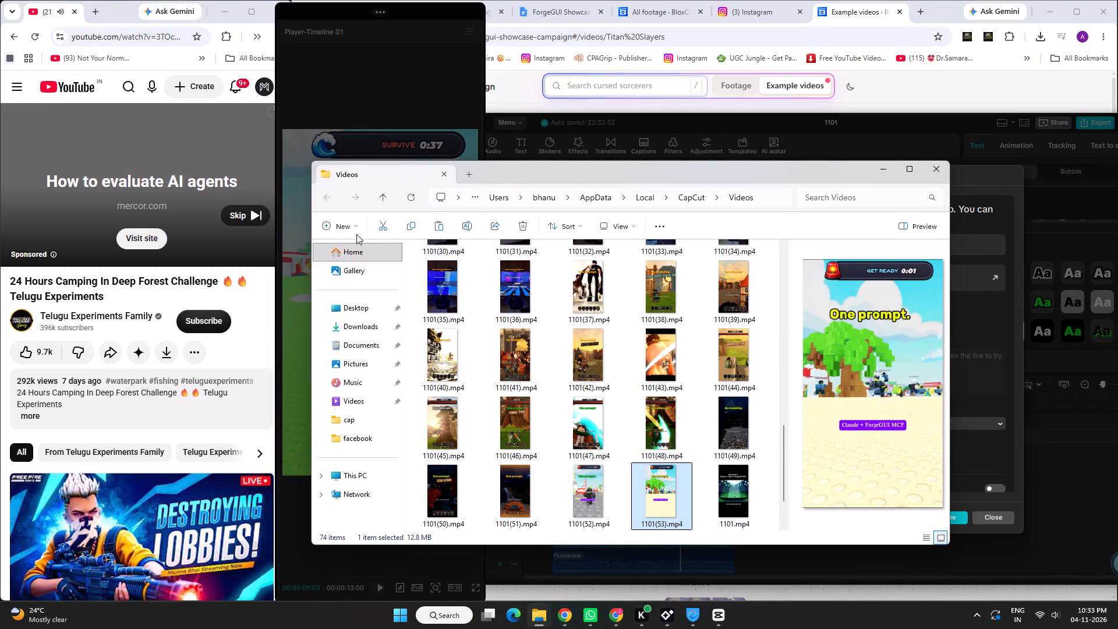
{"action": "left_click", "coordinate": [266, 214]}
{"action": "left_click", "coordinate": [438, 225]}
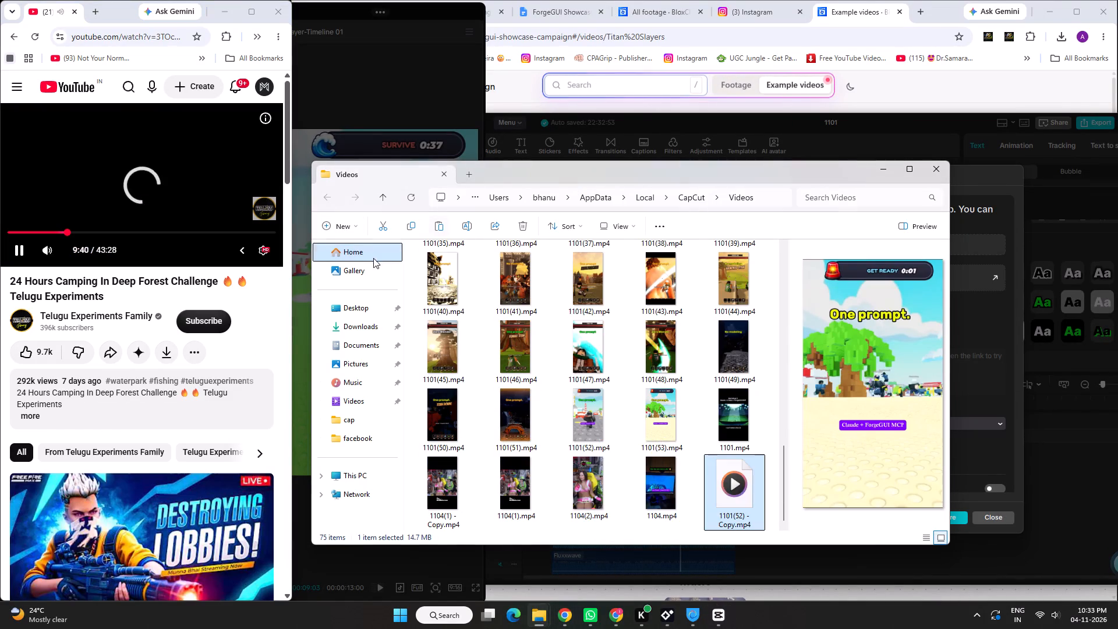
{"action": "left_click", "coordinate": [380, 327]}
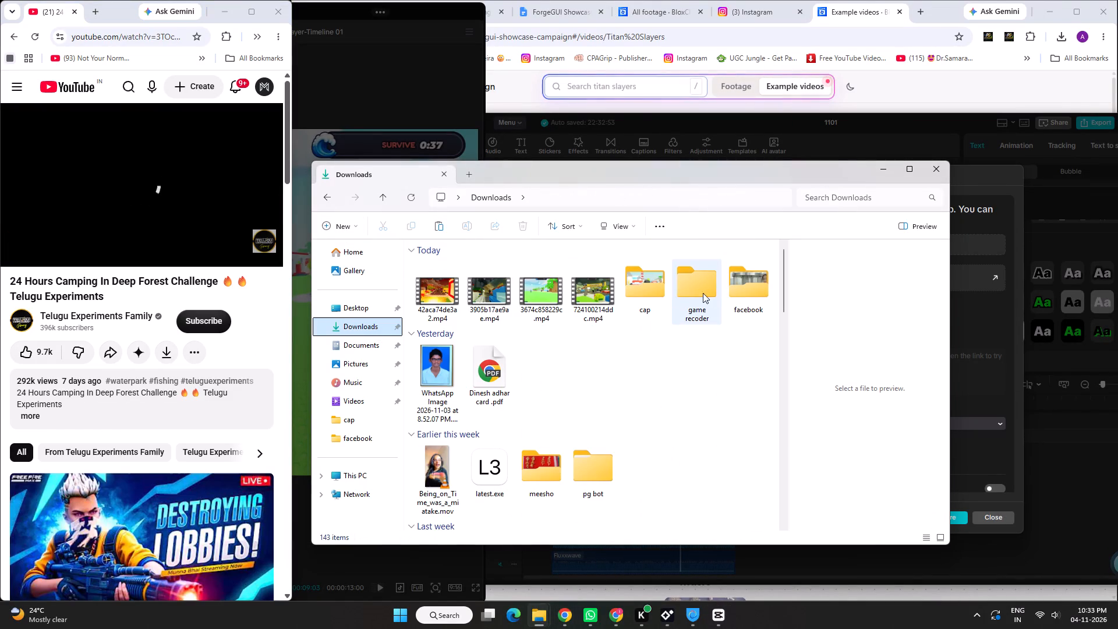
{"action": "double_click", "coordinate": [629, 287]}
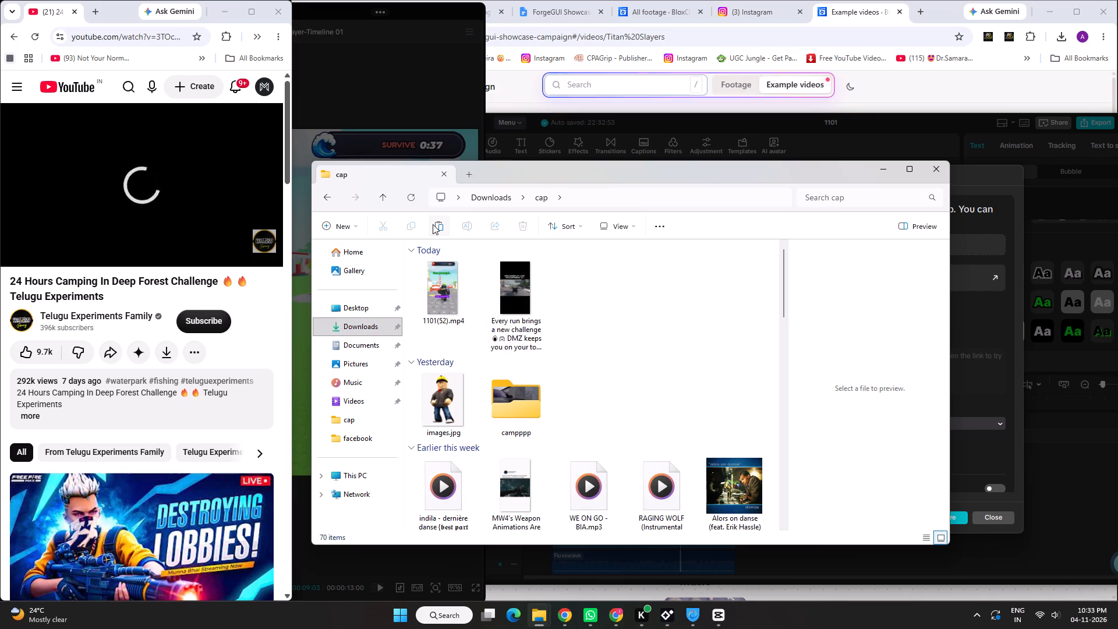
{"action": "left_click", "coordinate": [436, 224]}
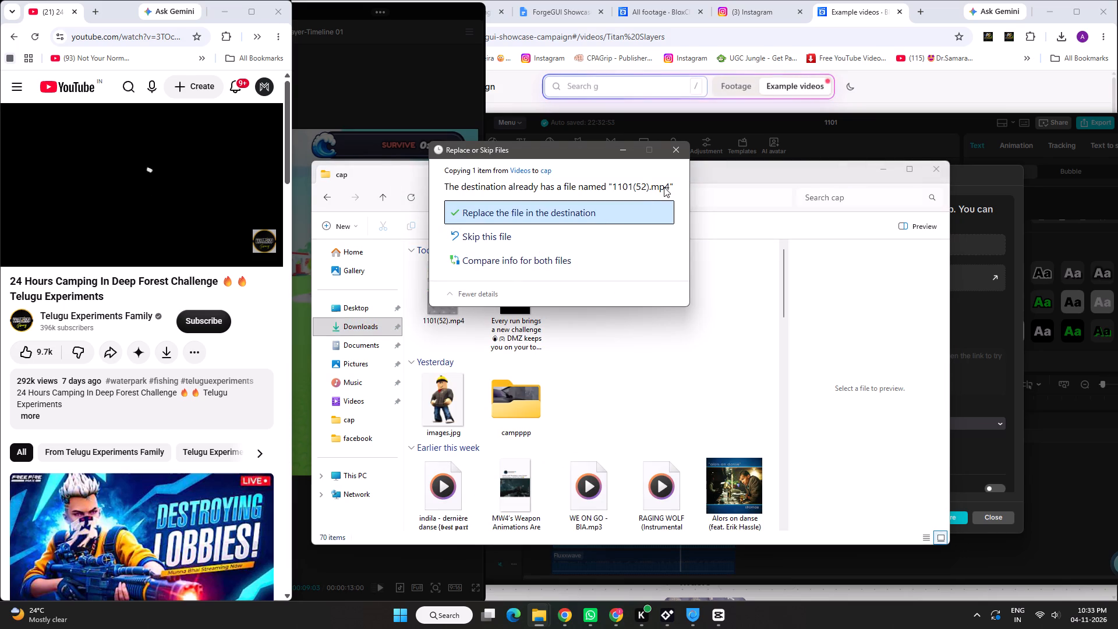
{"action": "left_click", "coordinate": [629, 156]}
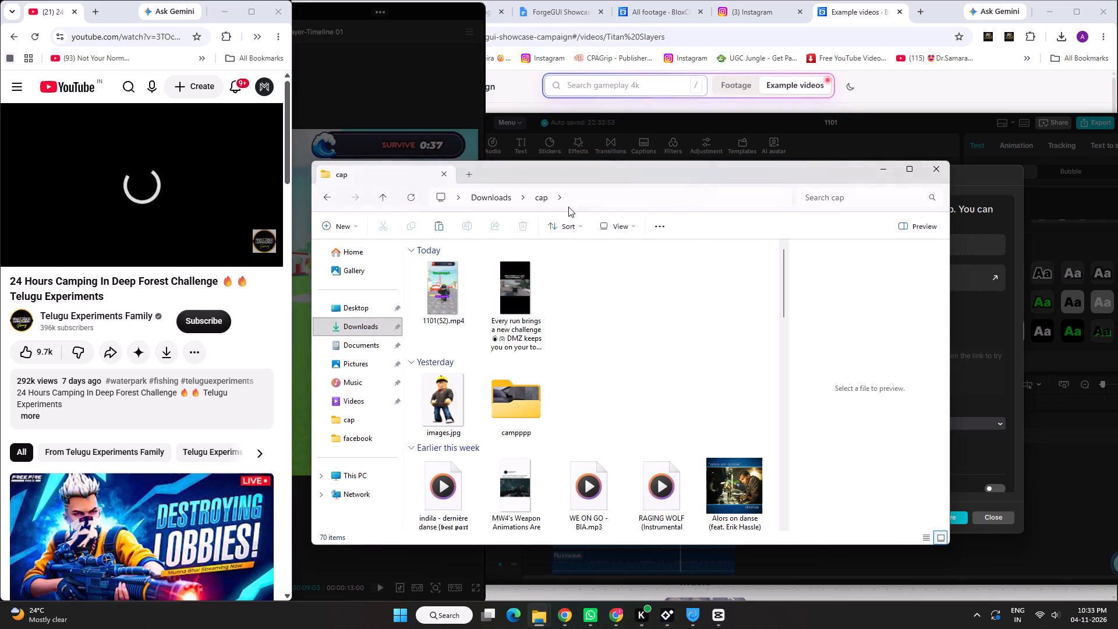
Rename 1101(52).mp4 in the cap folder as 1101(52.mp4 and close the file window.
{"action": "left_click", "coordinate": [459, 280]}
{"action": "left_click", "coordinate": [468, 222]}
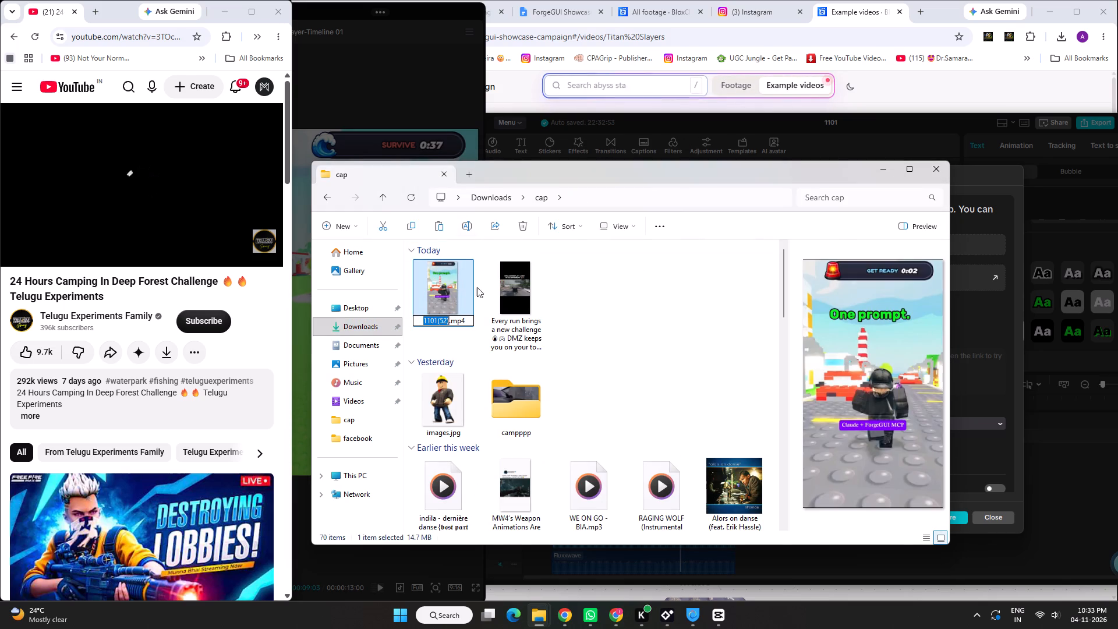
{"action": "left_click", "coordinate": [448, 321]}
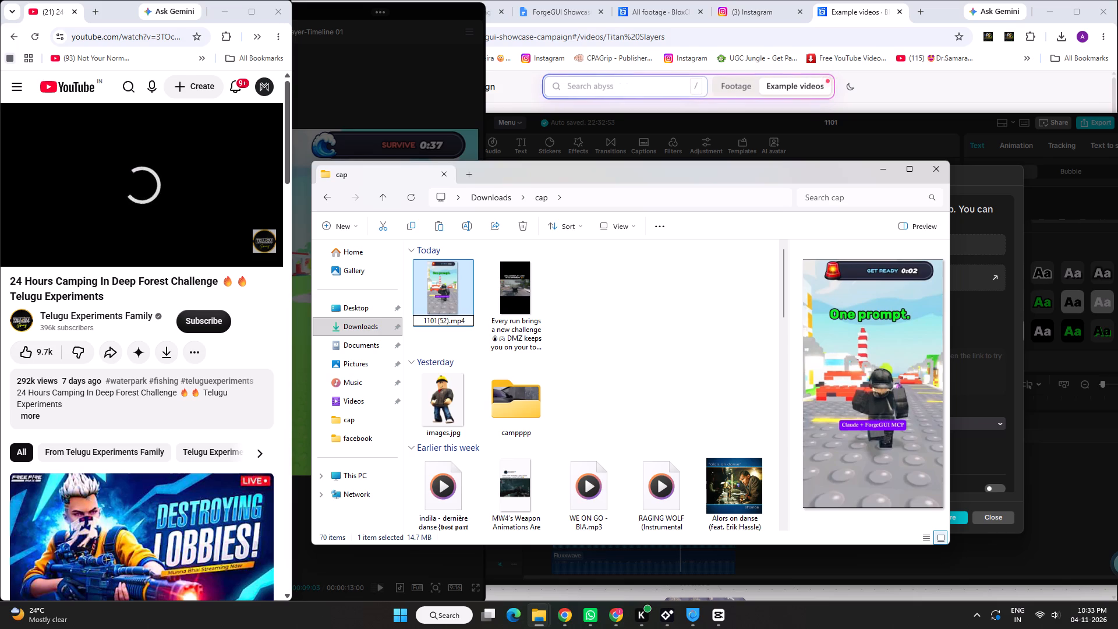
{"action": "key", "text": "BackSpace"}
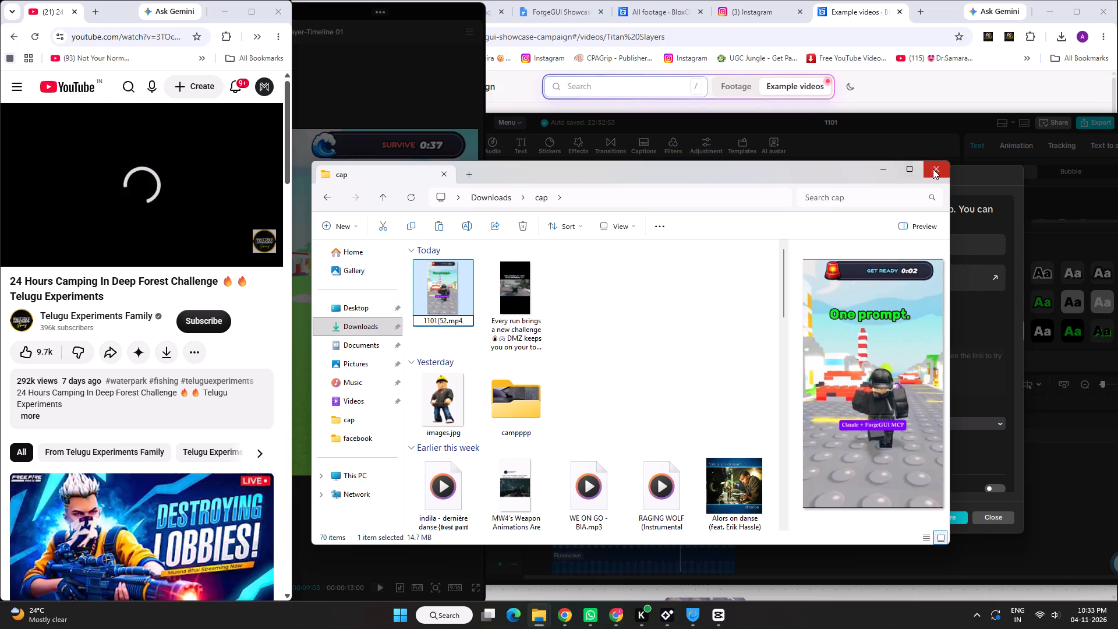
{"action": "left_click", "coordinate": [652, 296]}
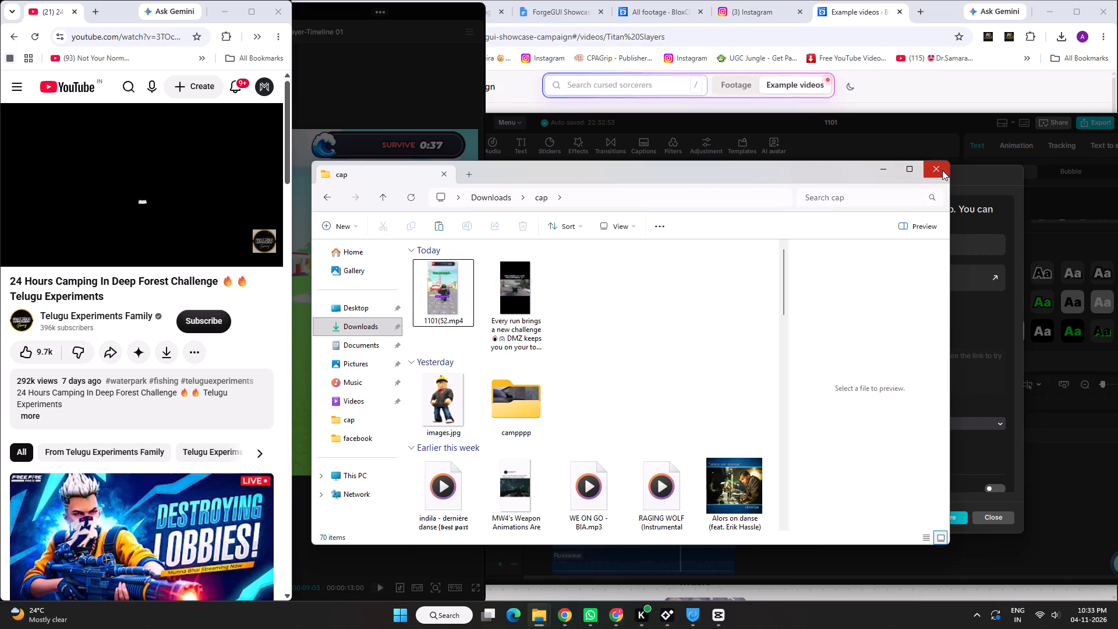
{"action": "left_click", "coordinate": [942, 170]}
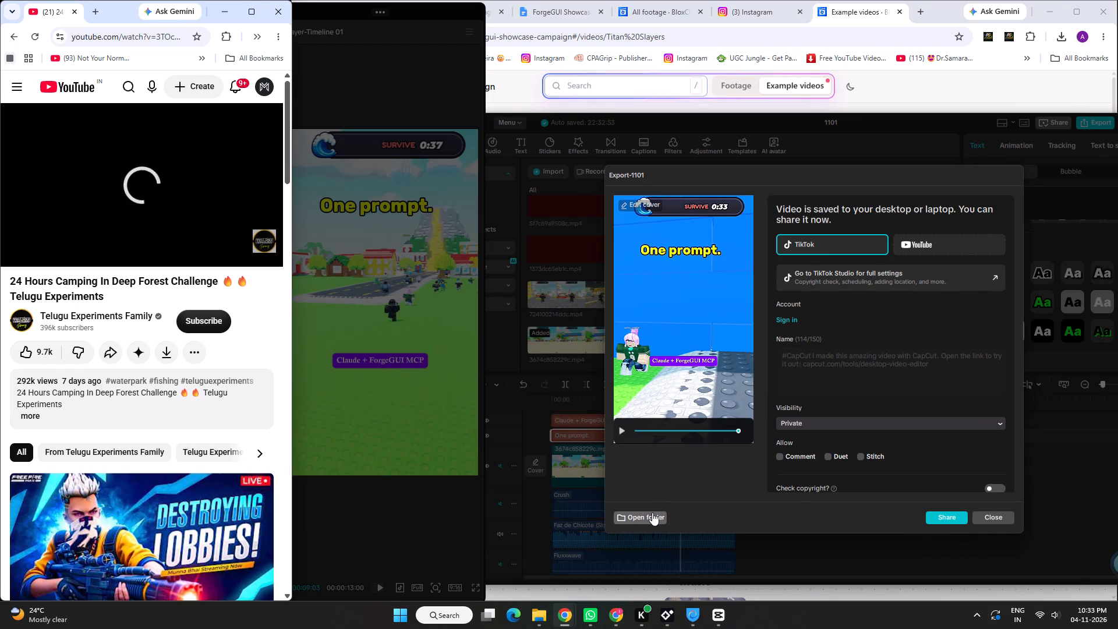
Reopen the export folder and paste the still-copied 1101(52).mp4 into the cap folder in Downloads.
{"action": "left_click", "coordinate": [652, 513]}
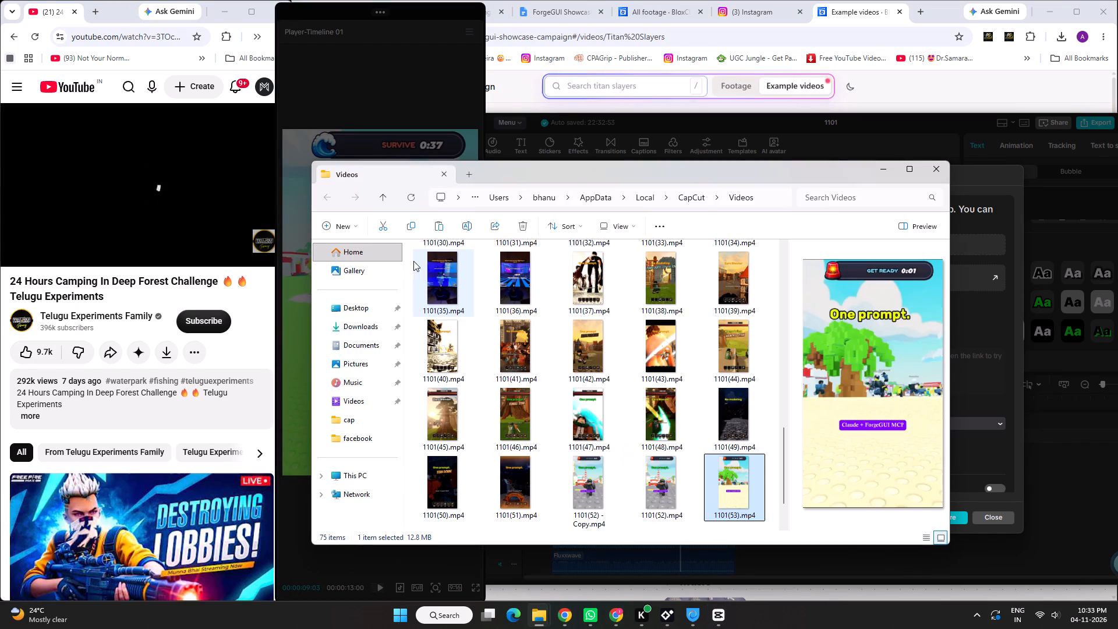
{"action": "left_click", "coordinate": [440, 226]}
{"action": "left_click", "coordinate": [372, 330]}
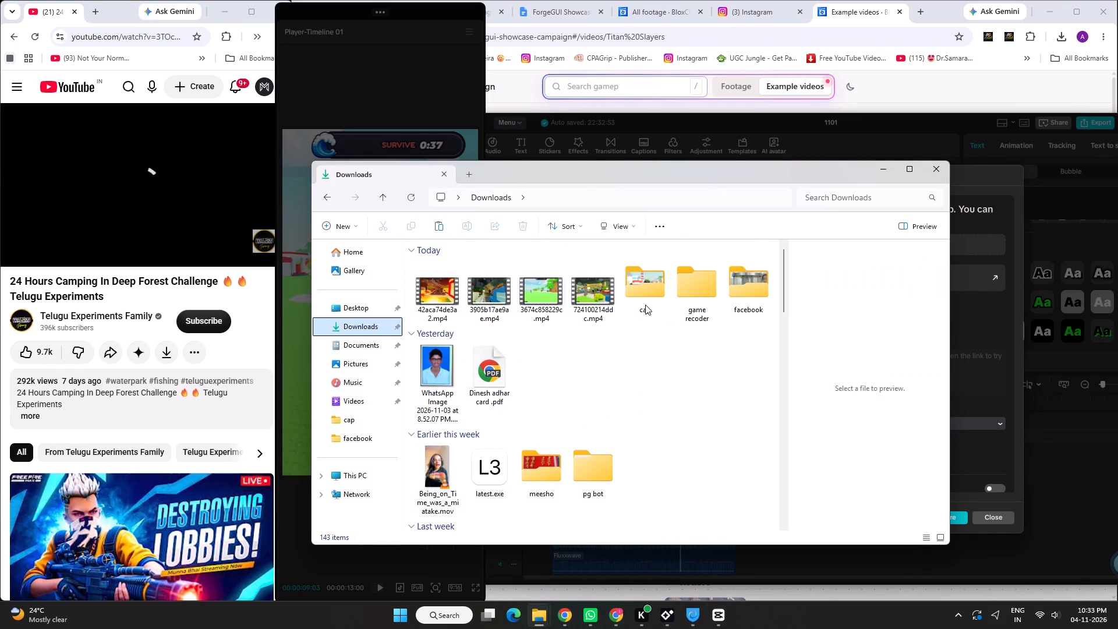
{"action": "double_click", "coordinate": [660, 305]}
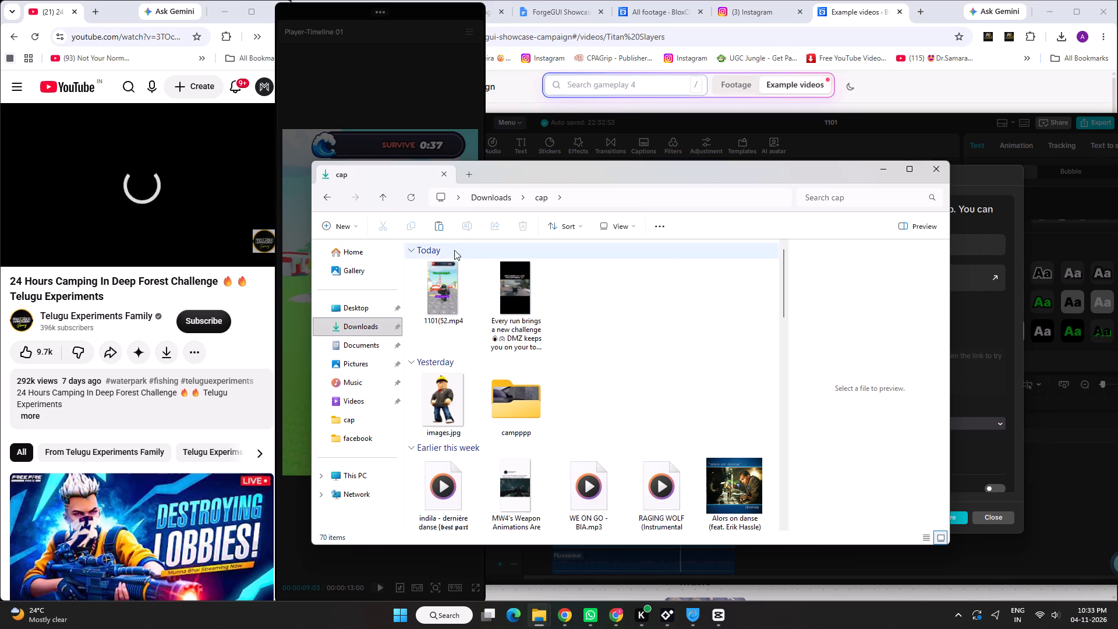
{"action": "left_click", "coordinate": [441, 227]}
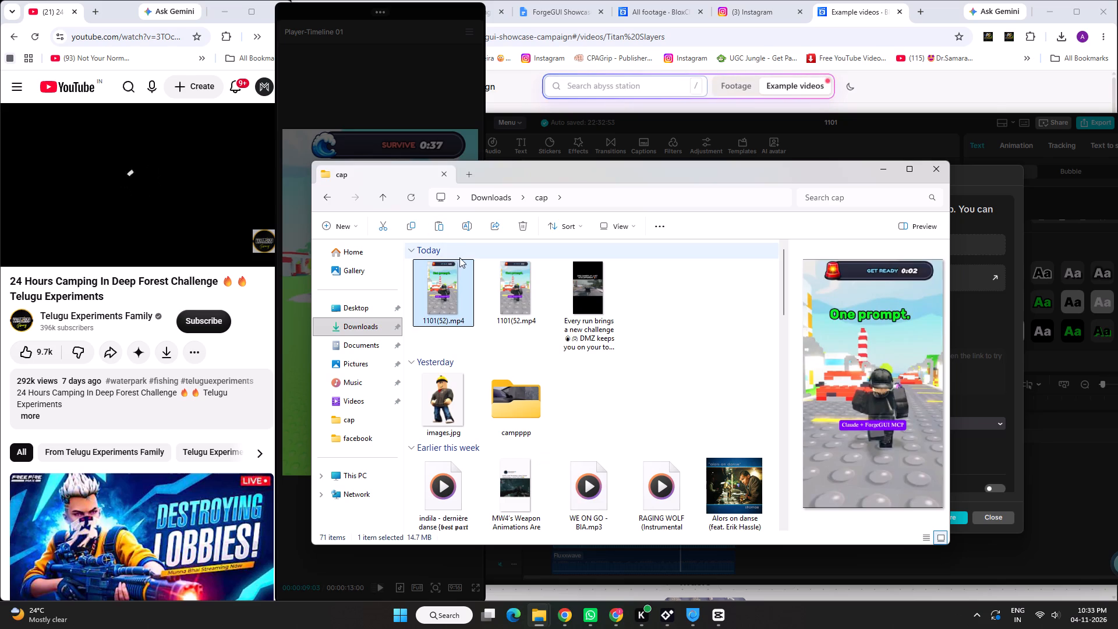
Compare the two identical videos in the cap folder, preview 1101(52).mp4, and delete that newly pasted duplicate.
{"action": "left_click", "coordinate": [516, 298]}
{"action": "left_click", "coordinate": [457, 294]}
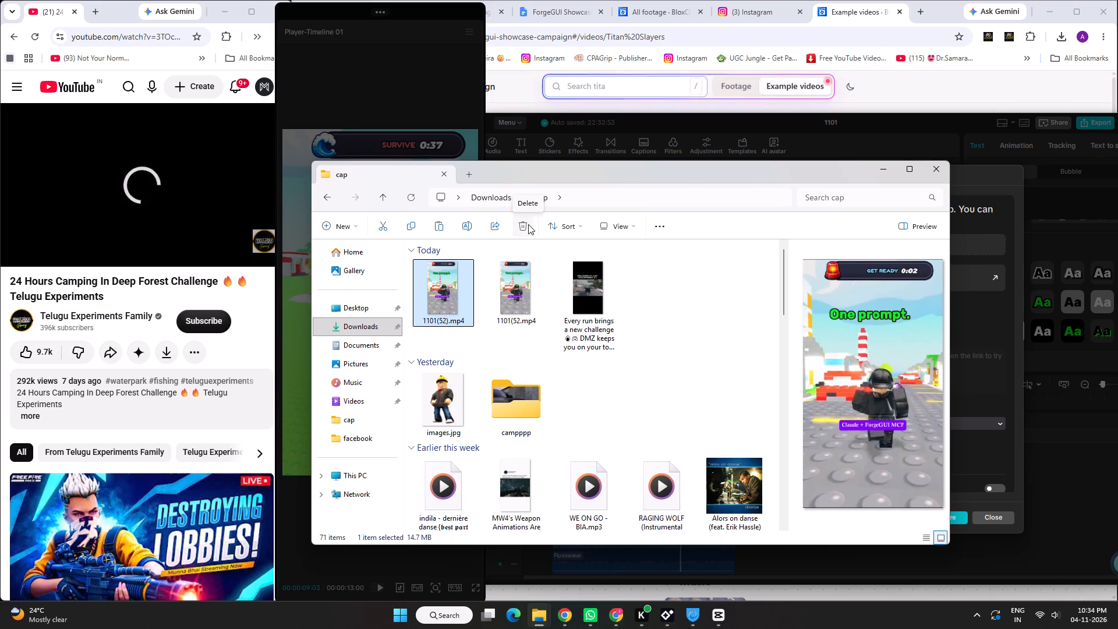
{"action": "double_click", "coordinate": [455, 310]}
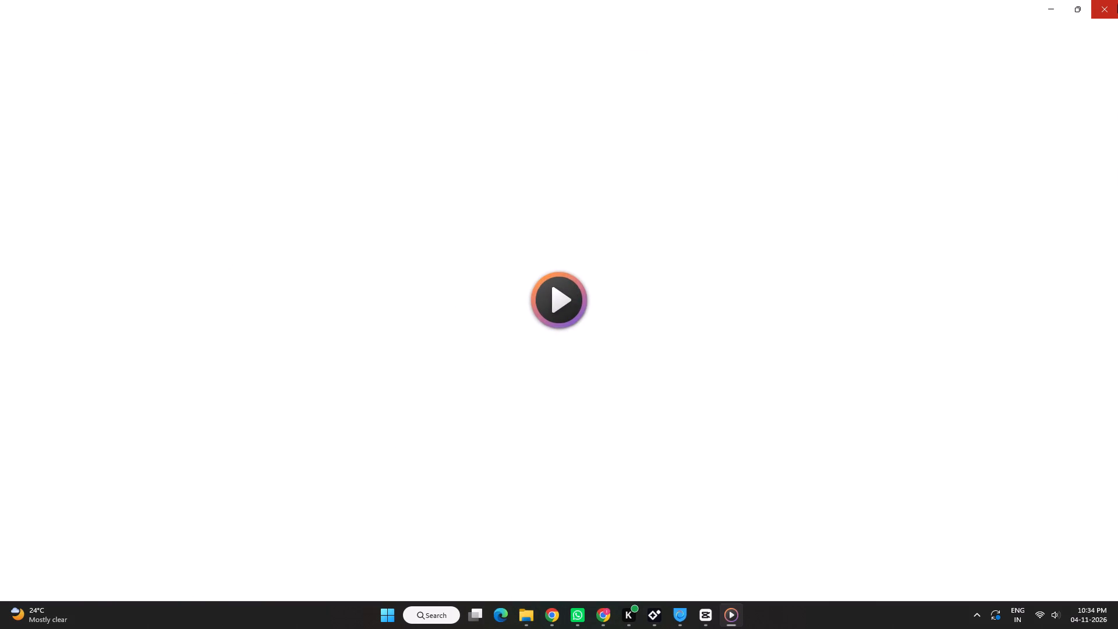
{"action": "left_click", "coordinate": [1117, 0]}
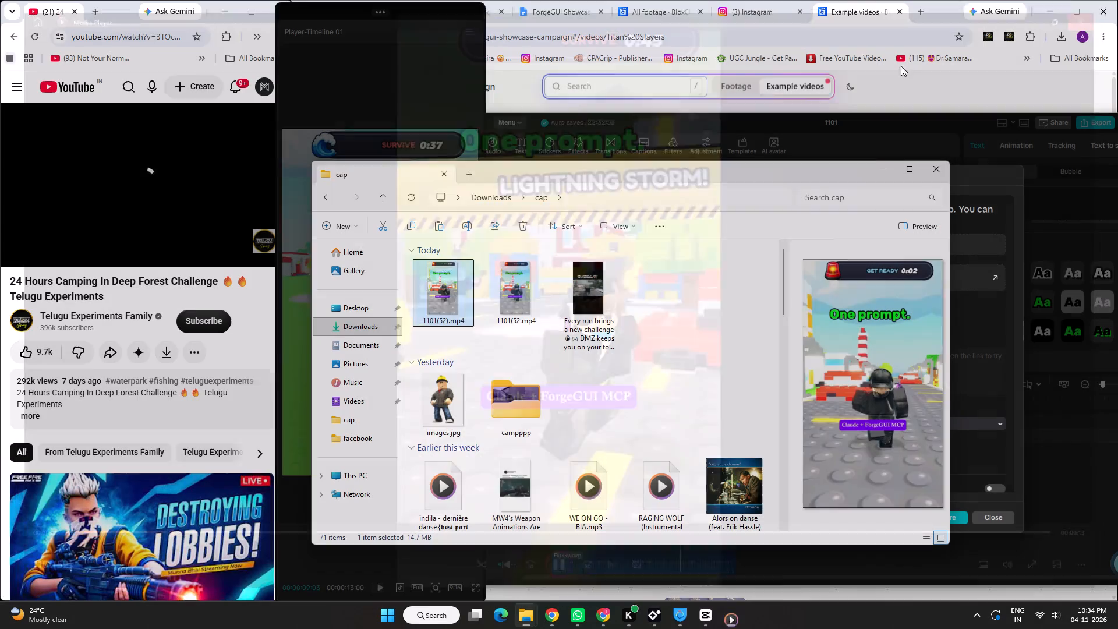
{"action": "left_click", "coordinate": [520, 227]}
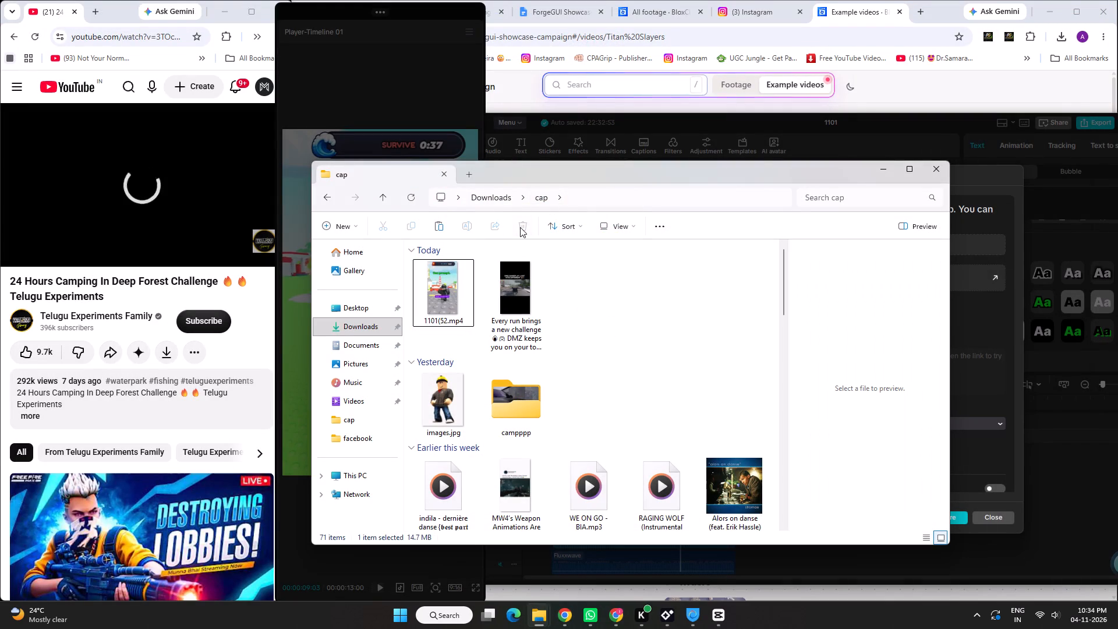
Close the cap folder window and briefly play back the exported video in the export dialog.
{"action": "left_click", "coordinate": [434, 292]}
{"action": "left_click", "coordinate": [939, 168]}
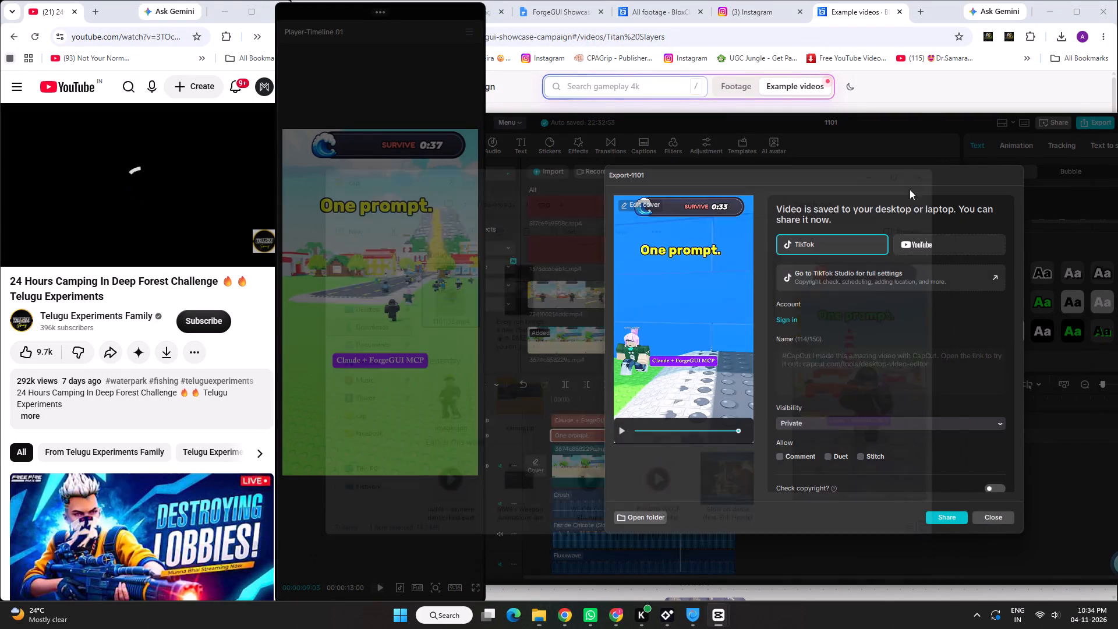
{"action": "left_click", "coordinate": [622, 433]}
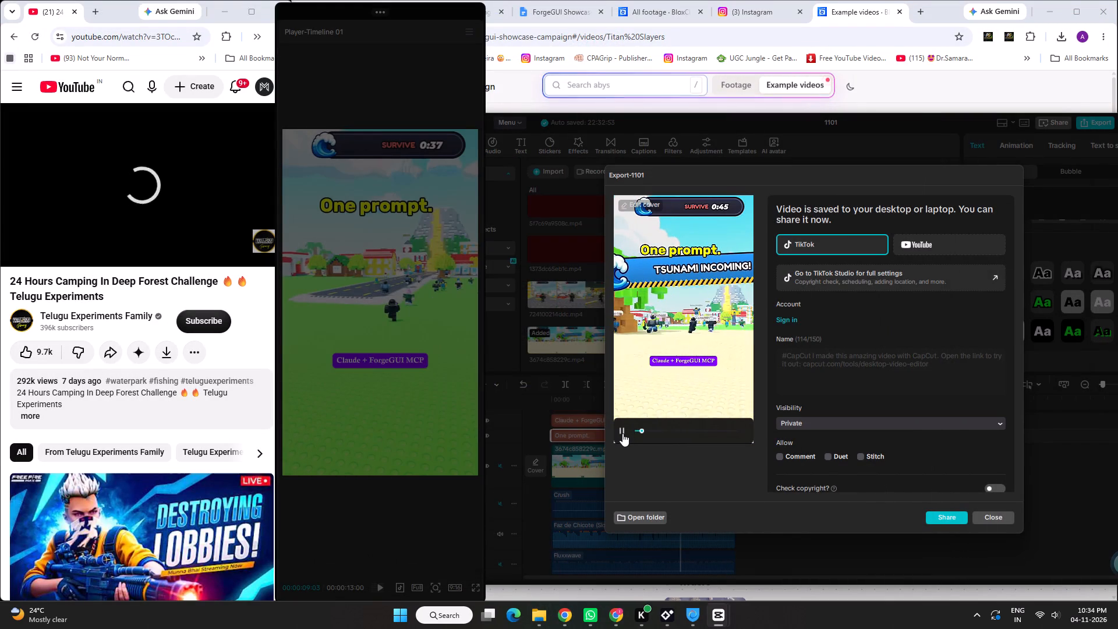
{"action": "left_click", "coordinate": [622, 433]}
Copy 1101(53).mp4 from the export folder into the cap folder in Downloads, and close the file window and export dialog.
{"action": "left_click", "coordinate": [640, 520]}
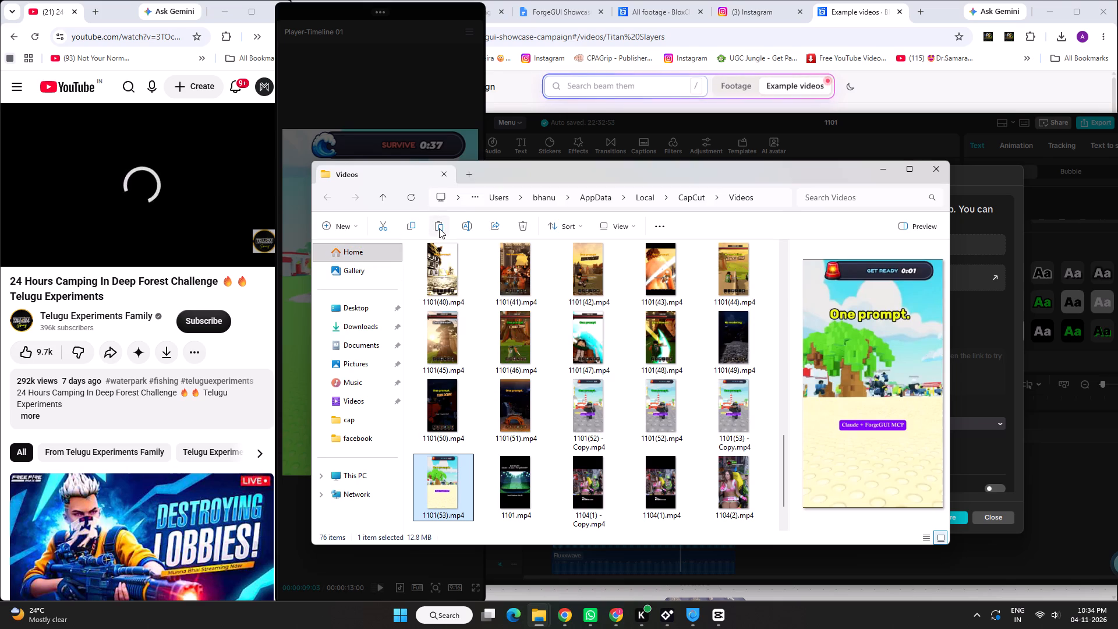
{"action": "double_click", "coordinate": [413, 224]}
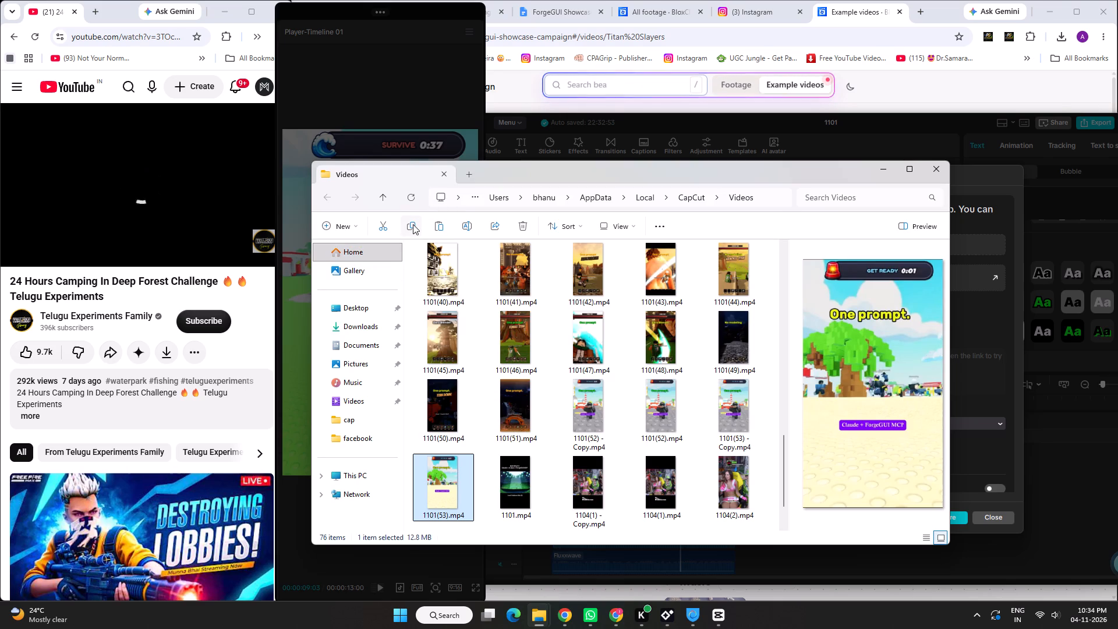
{"action": "left_click", "coordinate": [376, 326]}
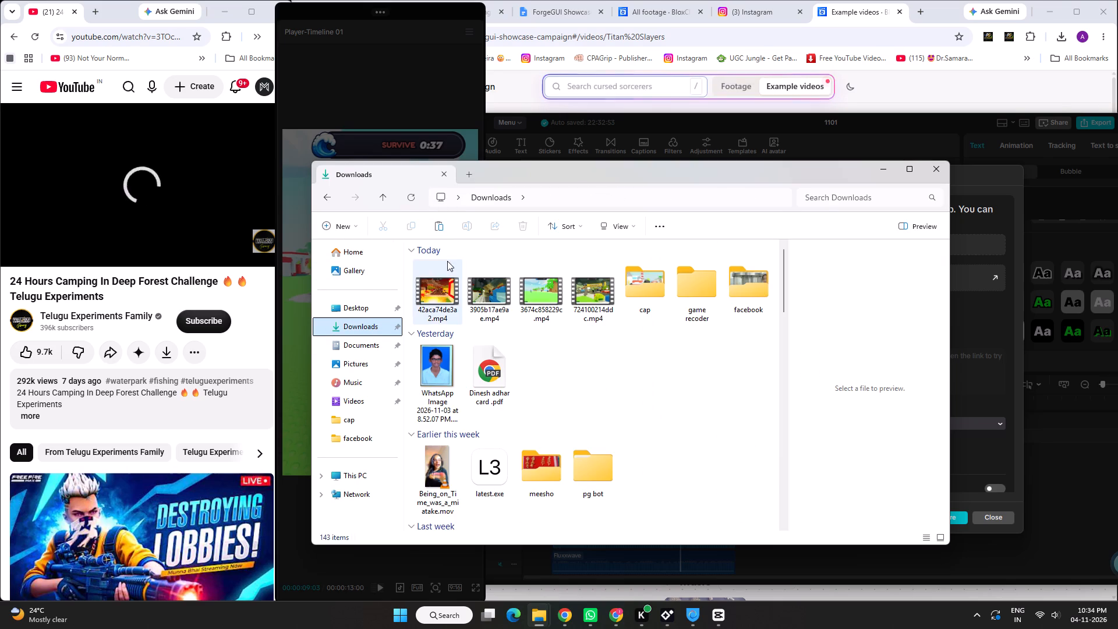
{"action": "double_click", "coordinate": [651, 294]}
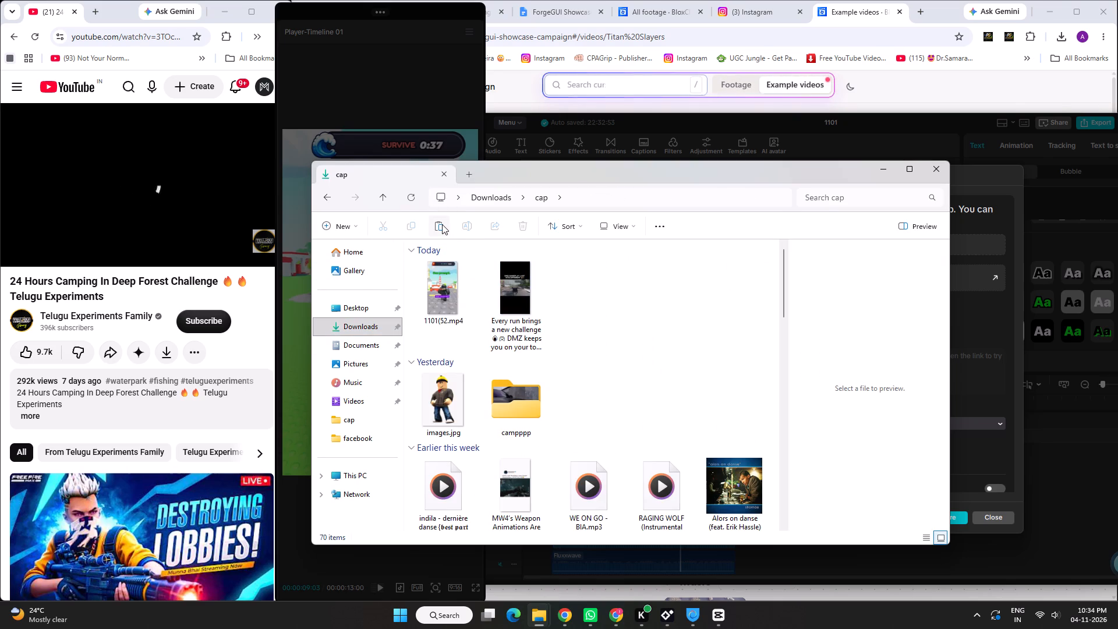
{"action": "left_click", "coordinate": [442, 224]}
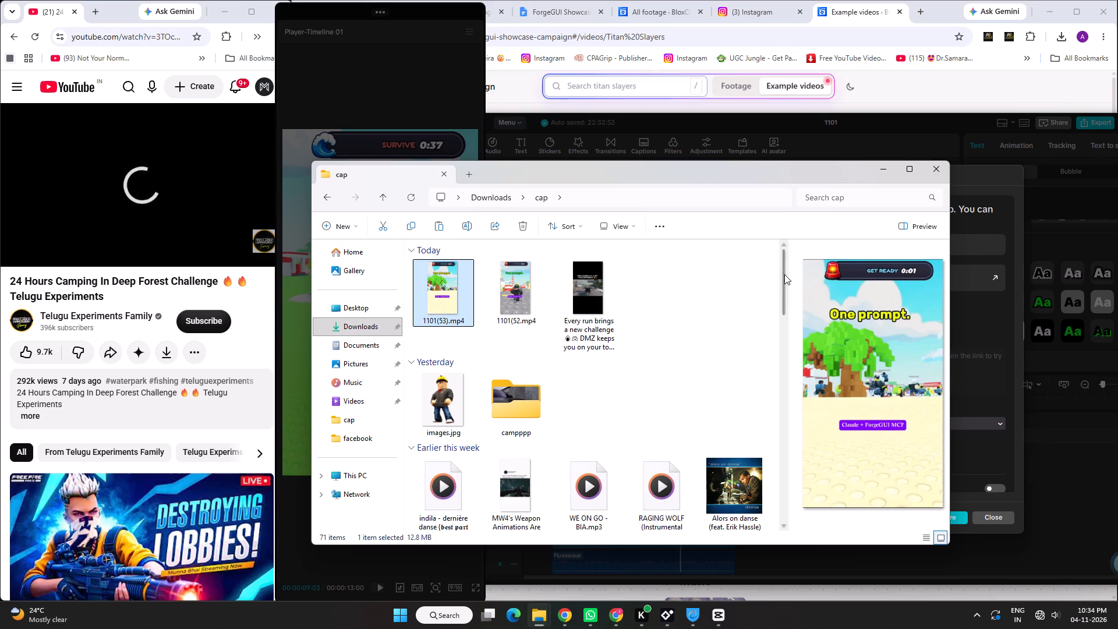
{"action": "left_click", "coordinate": [941, 175]}
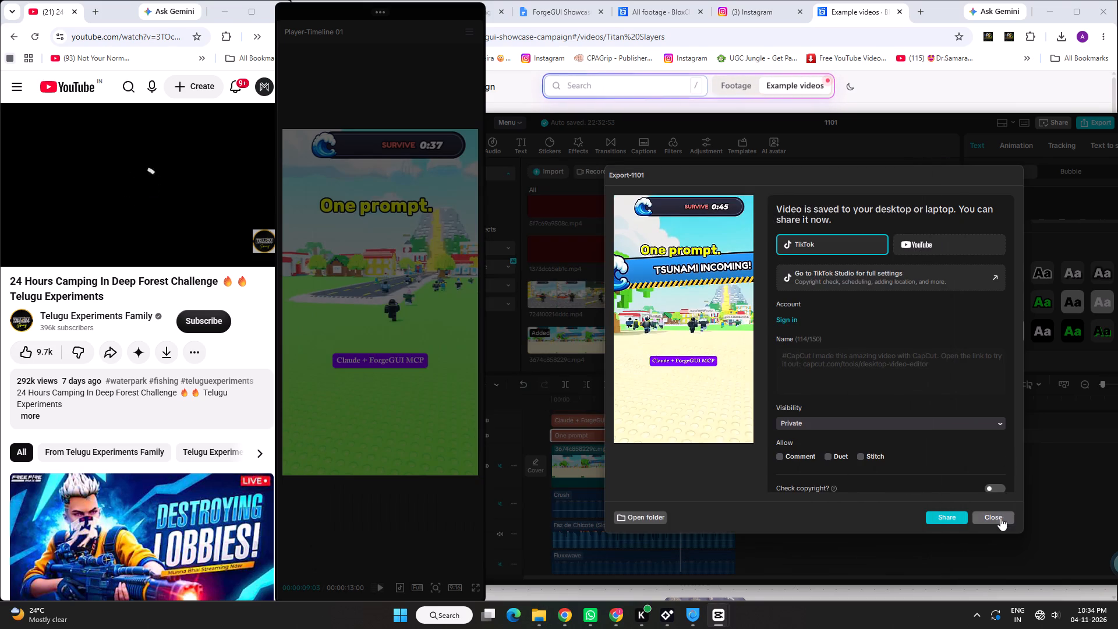
{"action": "left_click", "coordinate": [1000, 518]}
Briefly play the timeline from the start.
{"action": "left_click_drag", "start_coordinate": [644, 404], "coordinate": [499, 426]}
{"action": "key", "text": "space"}
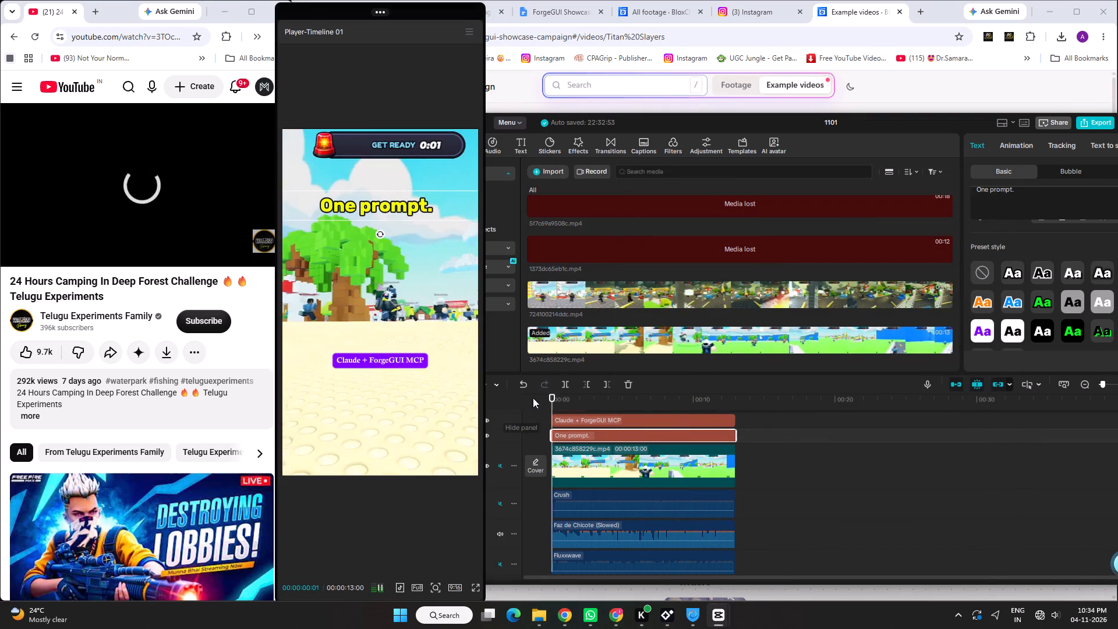
{"action": "key", "text": "space"}
Import 3905b17ae9ae.mp4 from the device into the project media.
{"action": "left_click", "coordinate": [554, 171]}
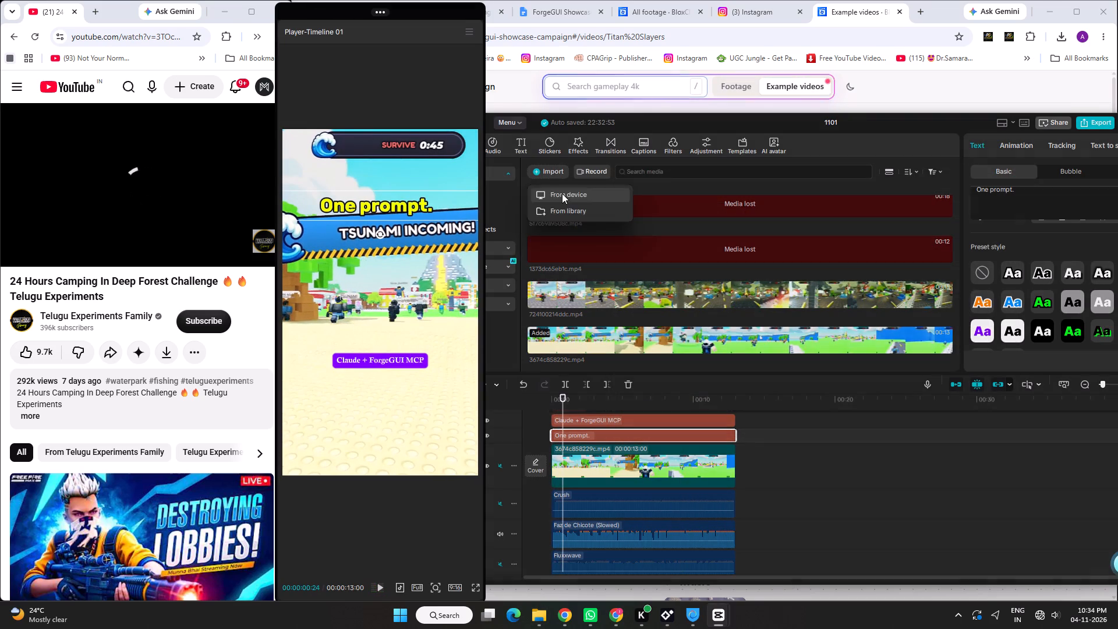
{"action": "left_click", "coordinate": [562, 193]}
{"action": "double_click", "coordinate": [655, 253]}
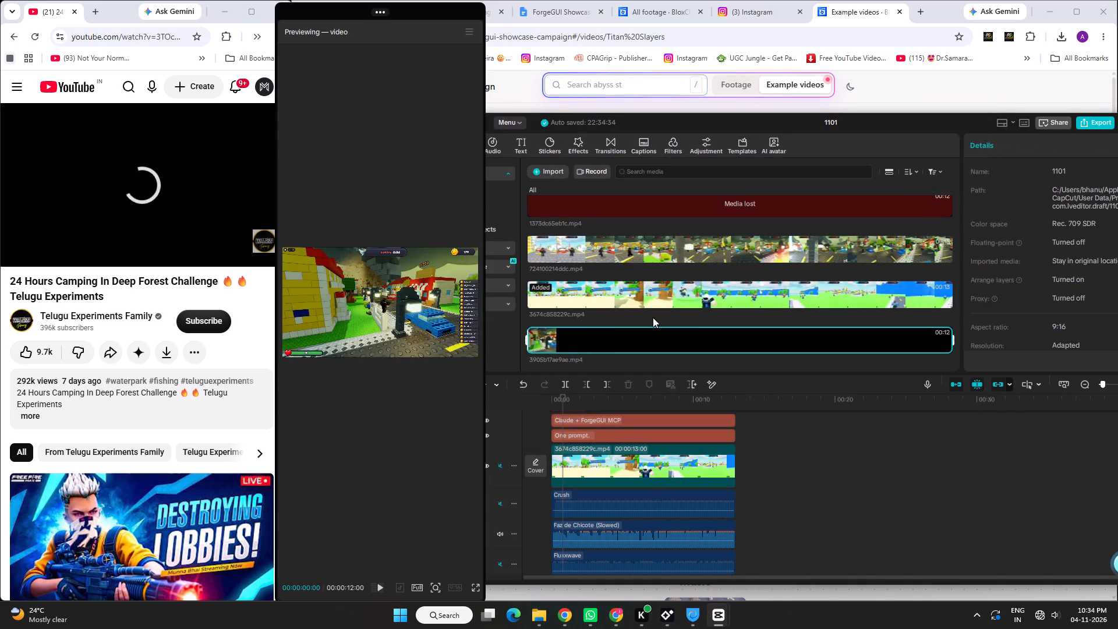
Shorten the main timeline clip to about 10:25 and replace it with 3905b17ae9ae.mp4, keeping the original video effect.
{"action": "left_click_drag", "start_coordinate": [635, 331], "coordinate": [592, 466]}
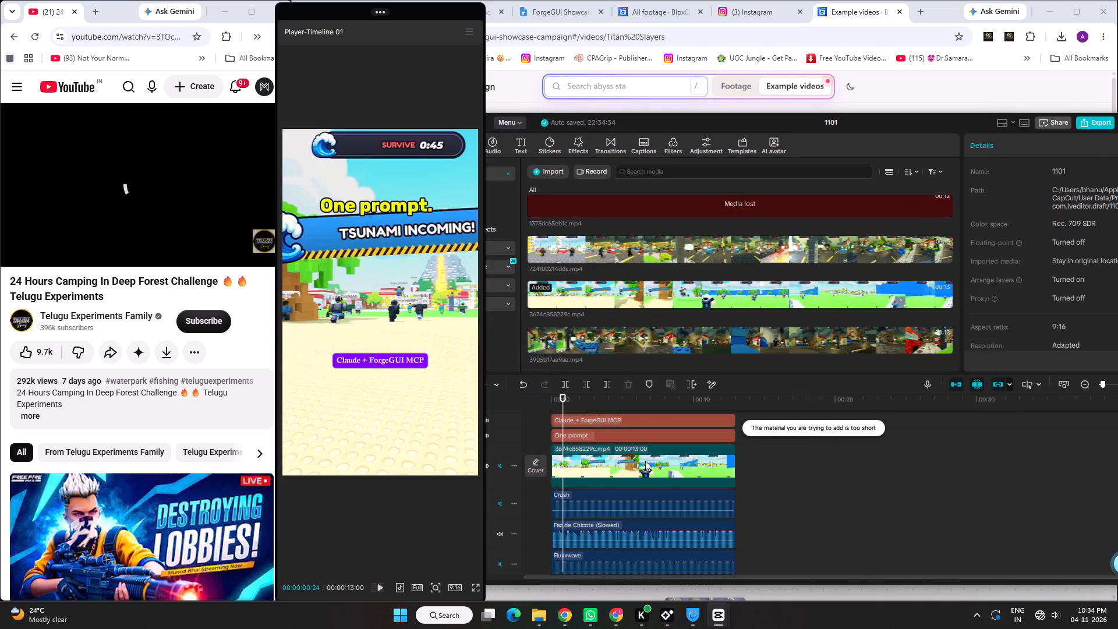
{"action": "left_click", "coordinate": [645, 461]}
{"action": "left_click_drag", "start_coordinate": [737, 479], "coordinate": [703, 477]}
{"action": "left_click_drag", "start_coordinate": [652, 338], "coordinate": [638, 379]}
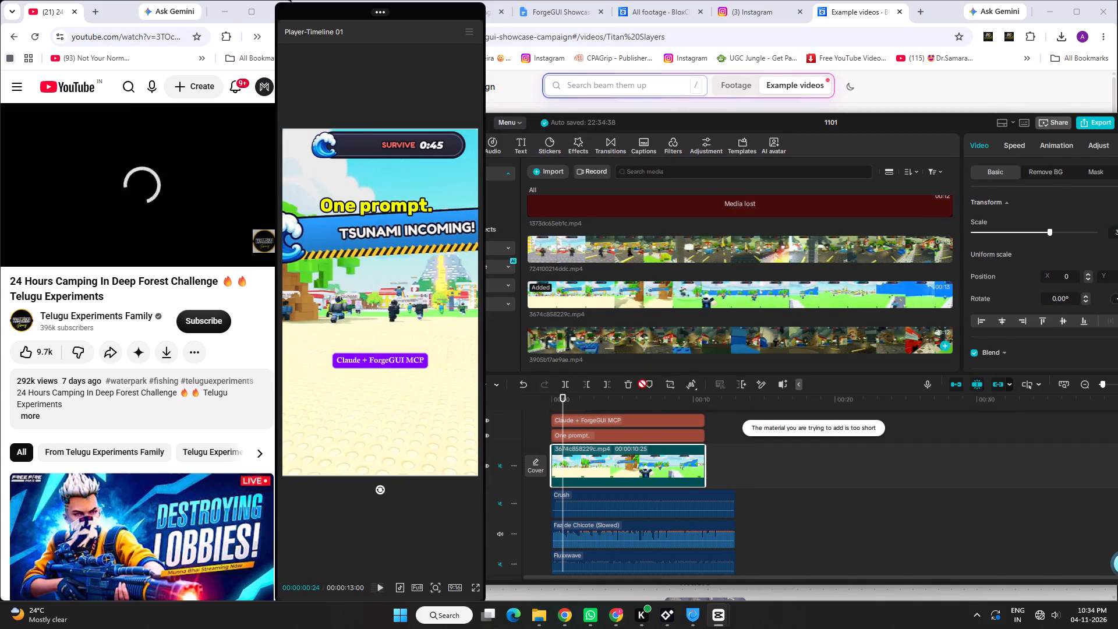
{"action": "left_click_drag", "start_coordinate": [638, 379], "coordinate": [617, 456]}
{"action": "left_click", "coordinate": [850, 451]}
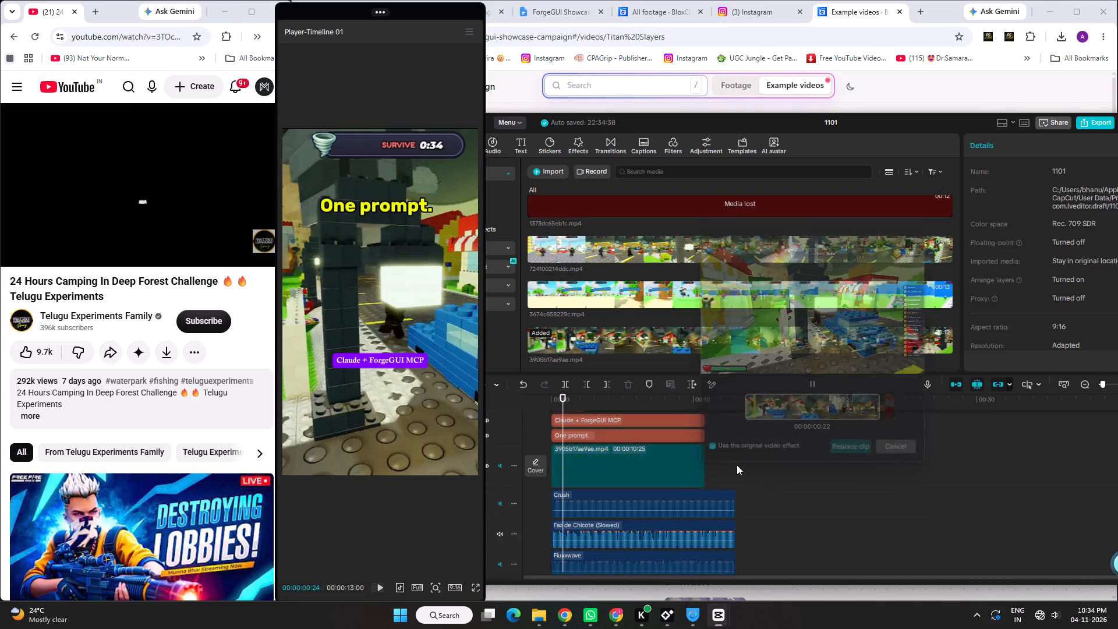
Extend the replaced main clip to its full 12 seconds.
{"action": "left_click", "coordinate": [682, 472]}
{"action": "left_click_drag", "start_coordinate": [705, 480], "coordinate": [759, 483]}
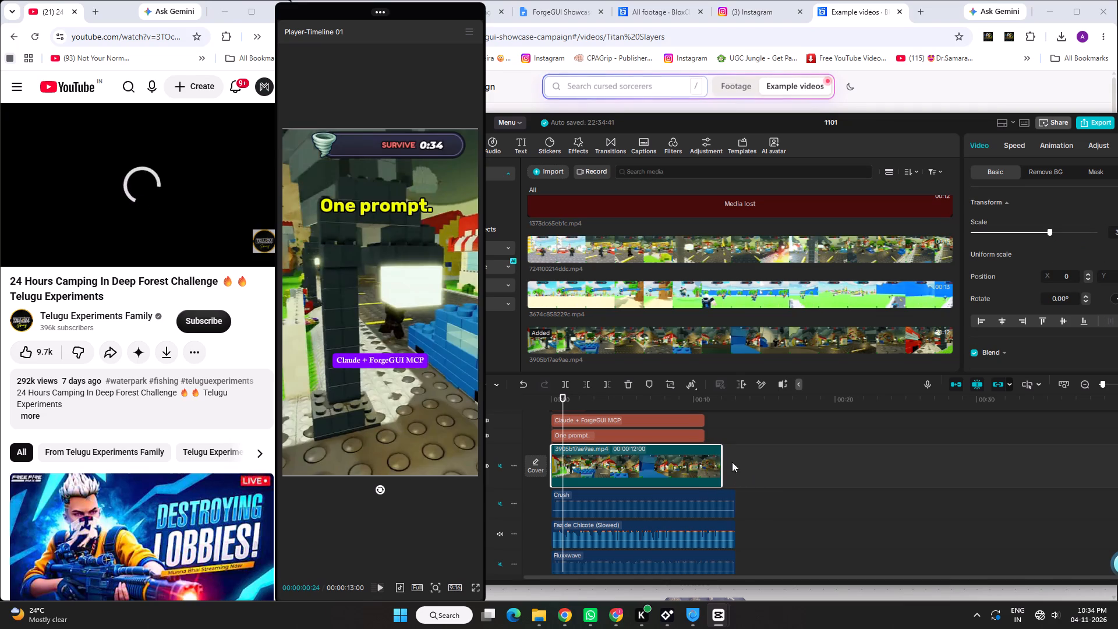
Select all the audio clips together, leaving out the video and text clips, and trim them to 12 seconds to match the main clip.
{"action": "left_click", "coordinate": [738, 467]}
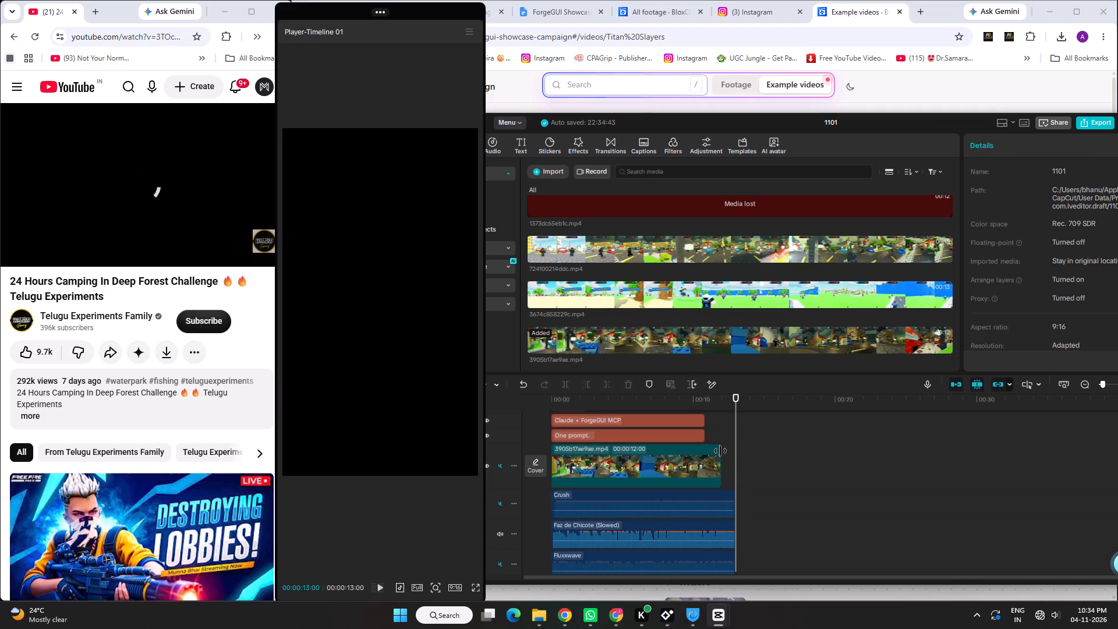
{"action": "key", "text": "ctrl+a"}
{"action": "left_click", "coordinate": [691, 460], "text": "ctrl"}
{"action": "left_click", "coordinate": [688, 439], "text": "ctrl"}
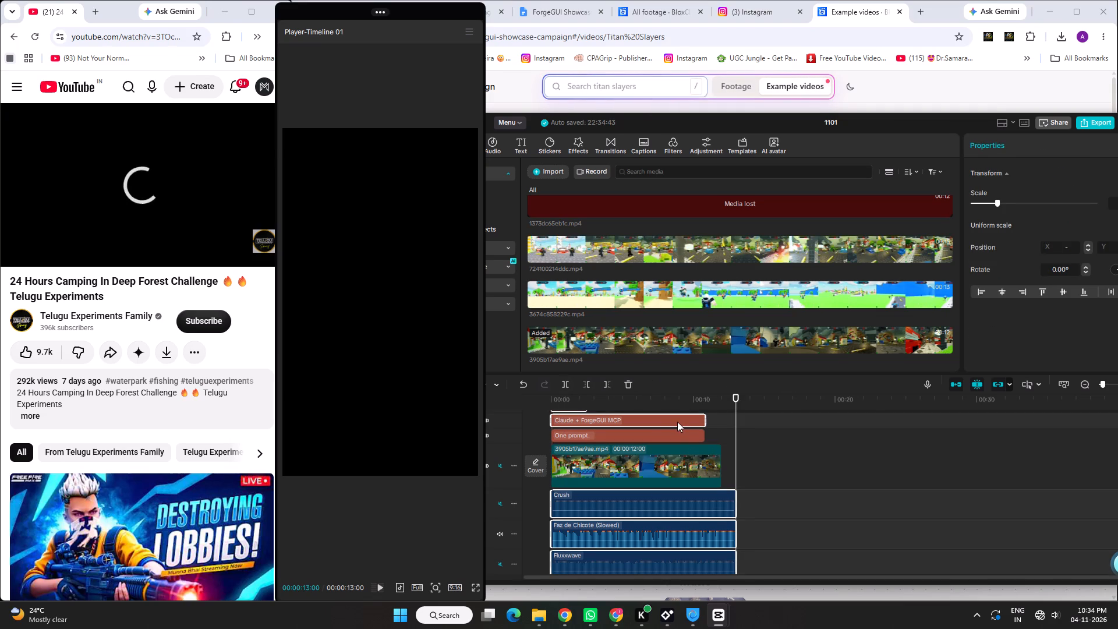
{"action": "left_click", "coordinate": [677, 422], "text": "ctrl"}
{"action": "left_click", "coordinate": [582, 409], "text": "ctrl"}
{"action": "scroll", "coordinate": [619, 432], "scroll_direction": "up", "scroll_amount": 1, "text": "ctrl"}
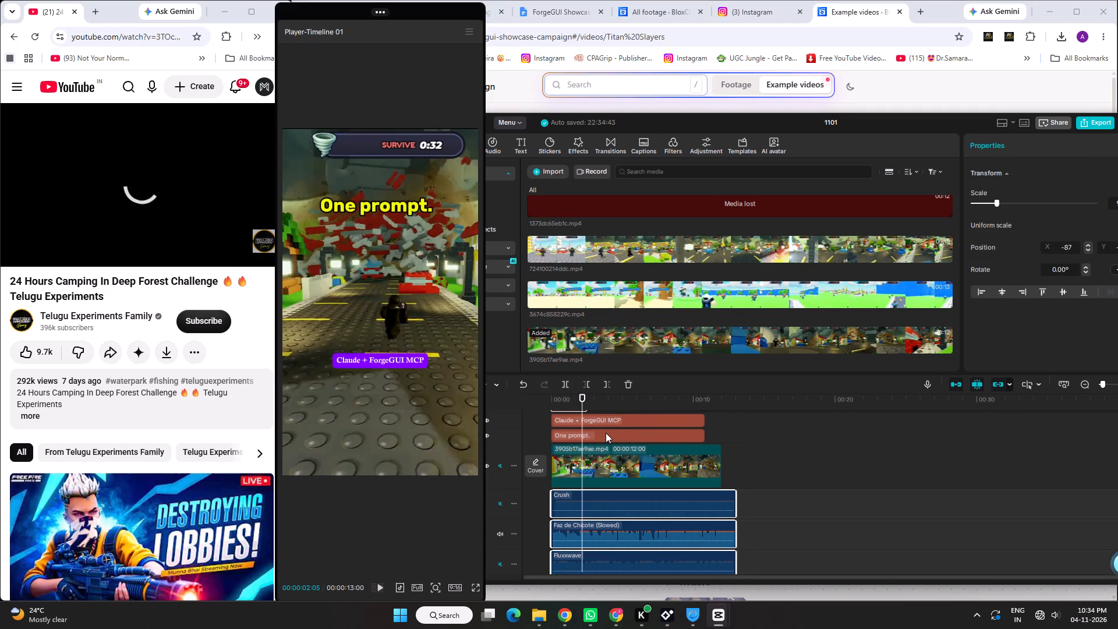
{"action": "scroll", "coordinate": [619, 433], "scroll_direction": "down", "scroll_amount": 1, "text": "ctrl"}
{"action": "scroll", "coordinate": [619, 433], "scroll_direction": "up", "scroll_amount": 2}
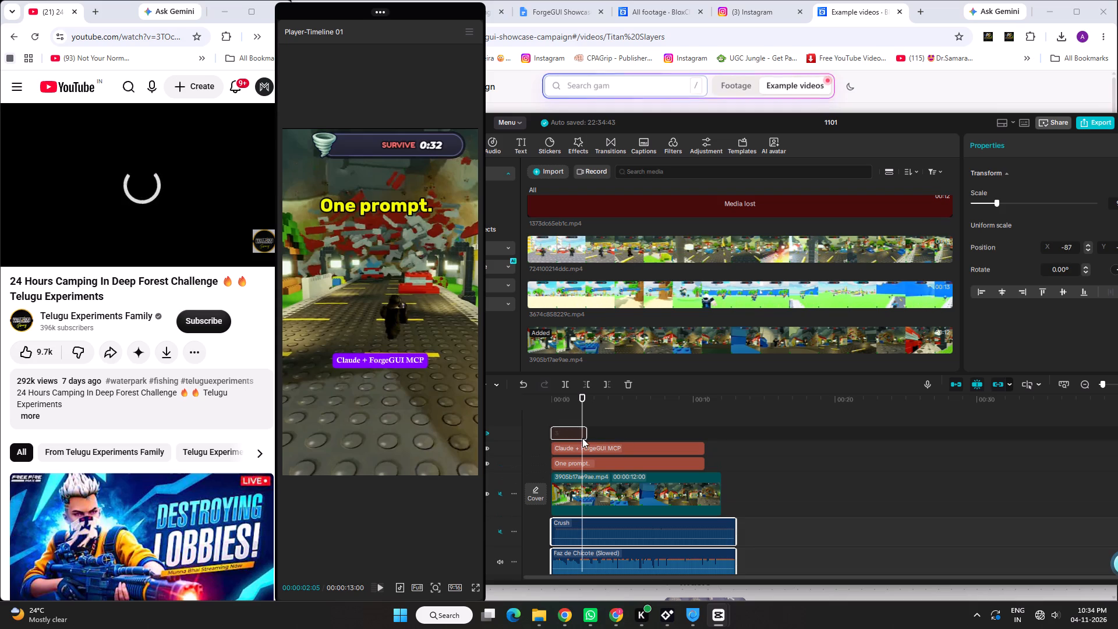
{"action": "left_click", "coordinate": [582, 438], "text": "ctrl"}
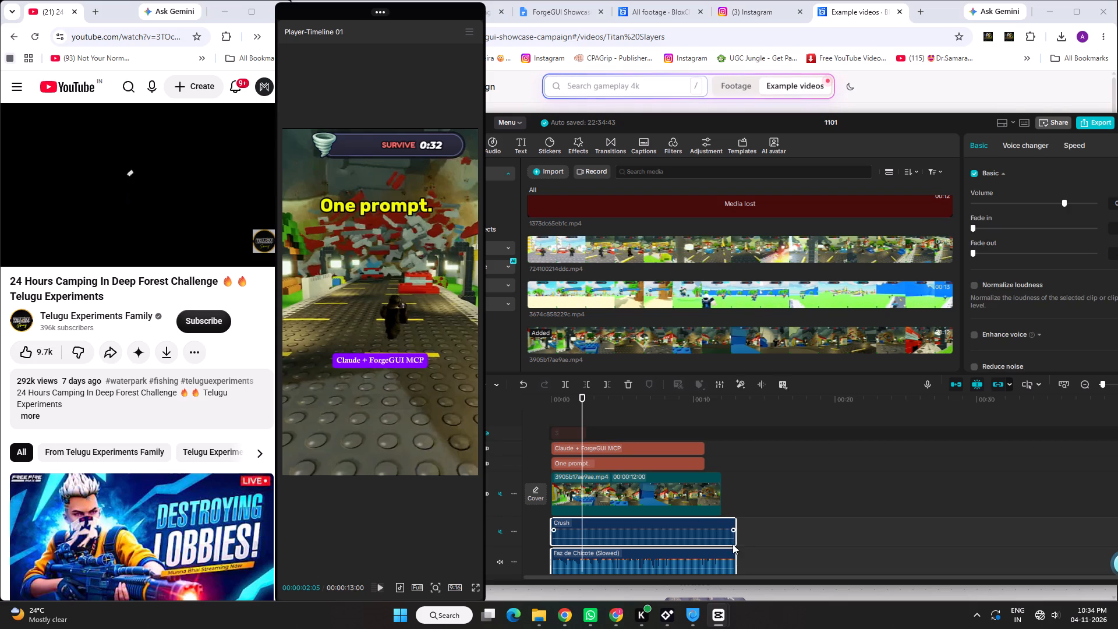
{"action": "left_click_drag", "start_coordinate": [737, 544], "coordinate": [727, 545]}
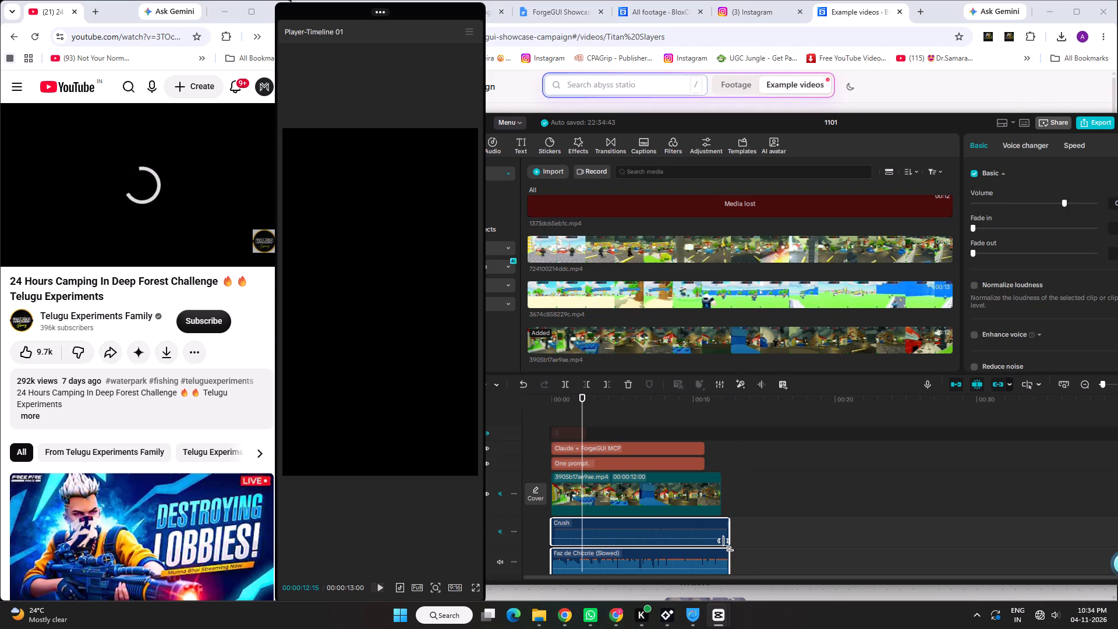
{"action": "left_click_drag", "start_coordinate": [727, 545], "coordinate": [723, 548]}
Extend the "Claude + ForgeGUI MCP" and "One prompt." captions together to 12 seconds, matching the main clip's end.
{"action": "left_click_drag", "start_coordinate": [714, 460], "coordinate": [694, 460]}
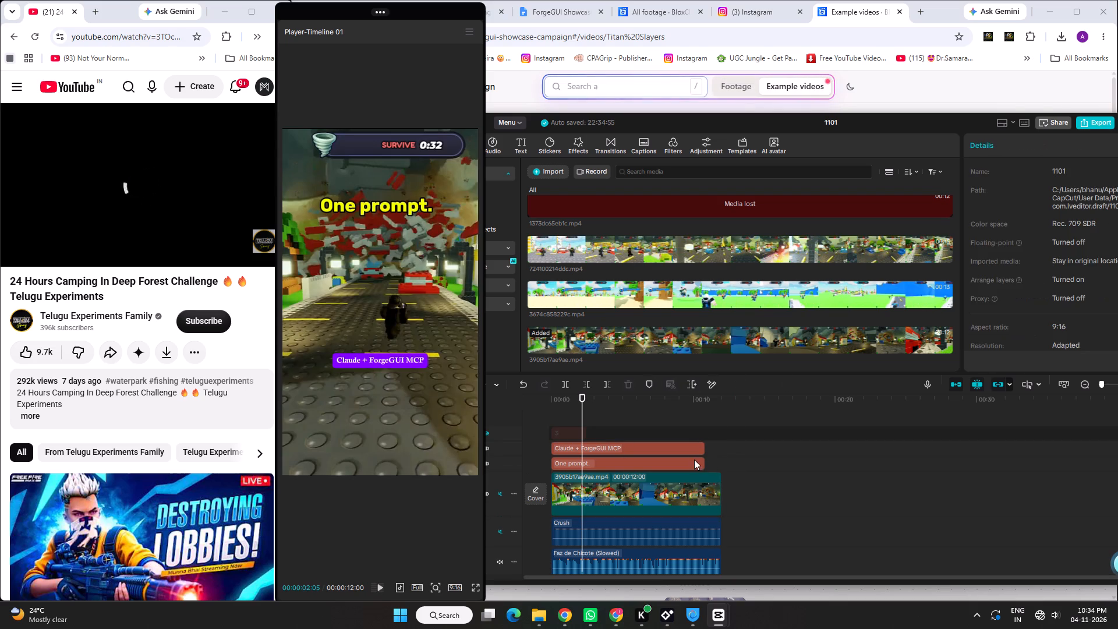
{"action": "left_click_drag", "start_coordinate": [694, 460], "coordinate": [687, 447]}
{"action": "left_click_drag", "start_coordinate": [707, 461], "coordinate": [714, 463]}
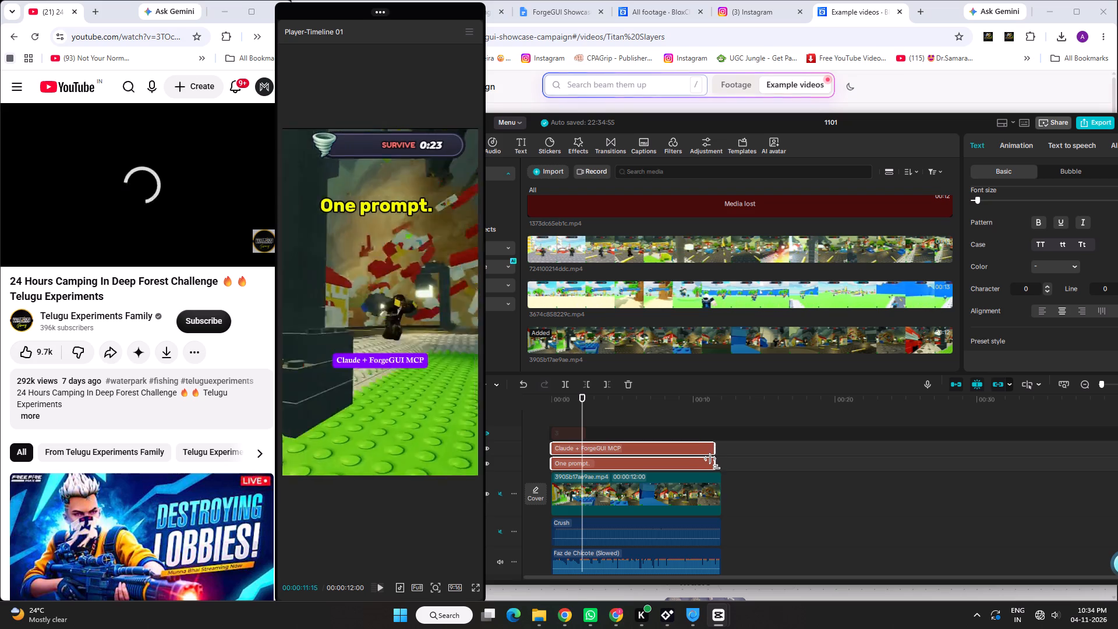
{"action": "left_click_drag", "start_coordinate": [714, 463], "coordinate": [719, 464]}
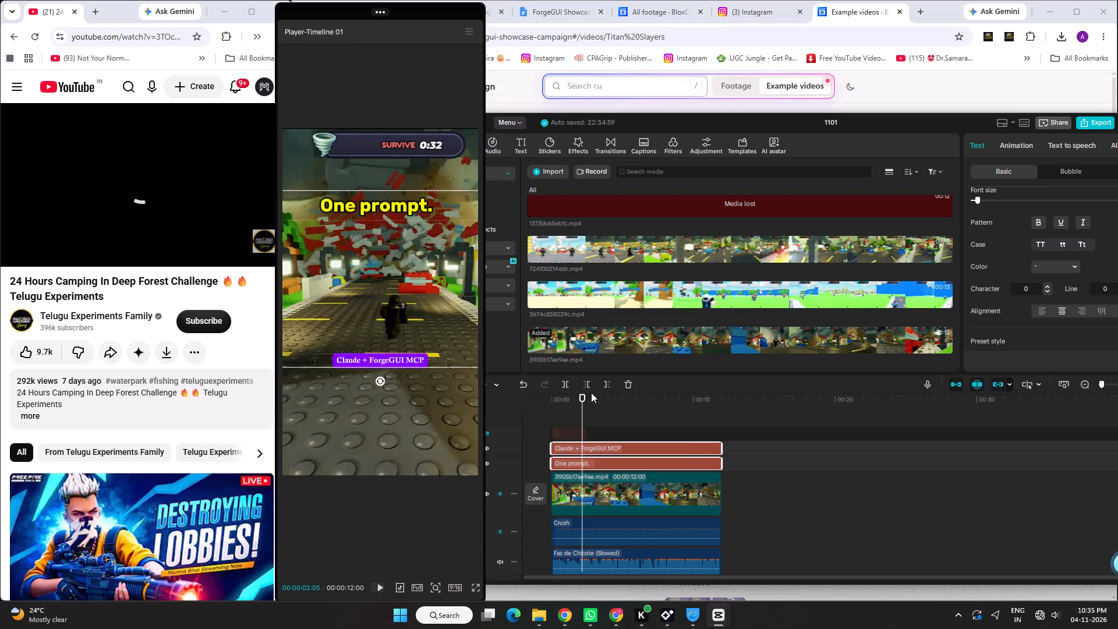
Play back the opening seconds of the edited video to check the clip and music.
{"action": "left_click_drag", "start_coordinate": [591, 393], "coordinate": [560, 401]}
{"action": "left_click_drag", "start_coordinate": [581, 401], "coordinate": [545, 405]}
{"action": "key", "text": "space"}
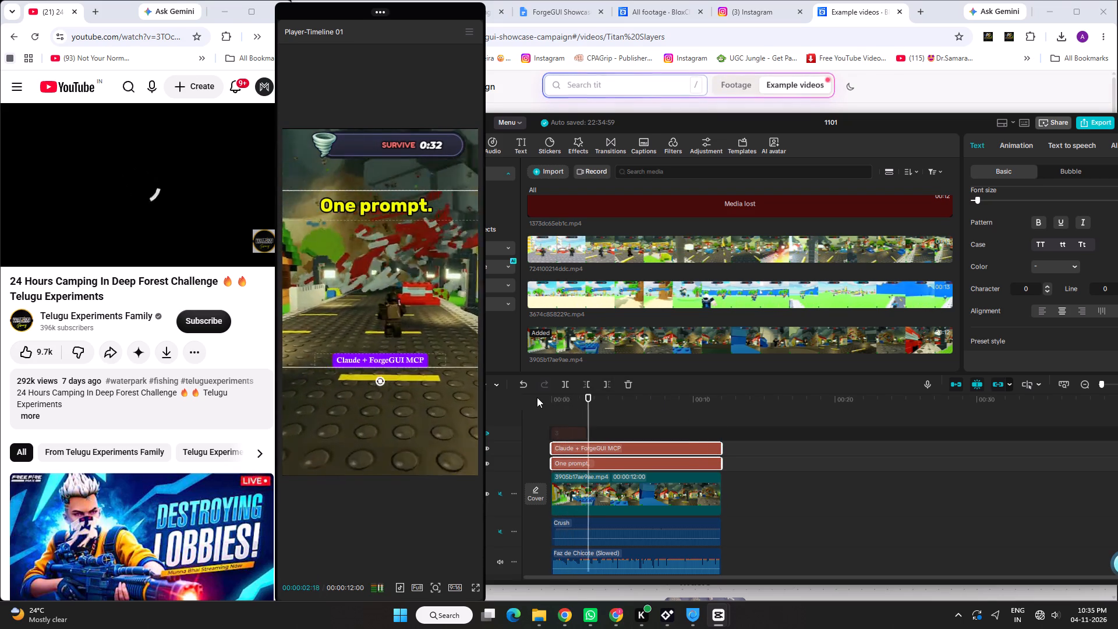
{"action": "key", "text": "space"}
Switch the music by muting the Faz de Chicote (Slowed) track and unmuting the Fluxxwave track.
{"action": "scroll", "coordinate": [549, 479], "scroll_direction": "down", "scroll_amount": 2}
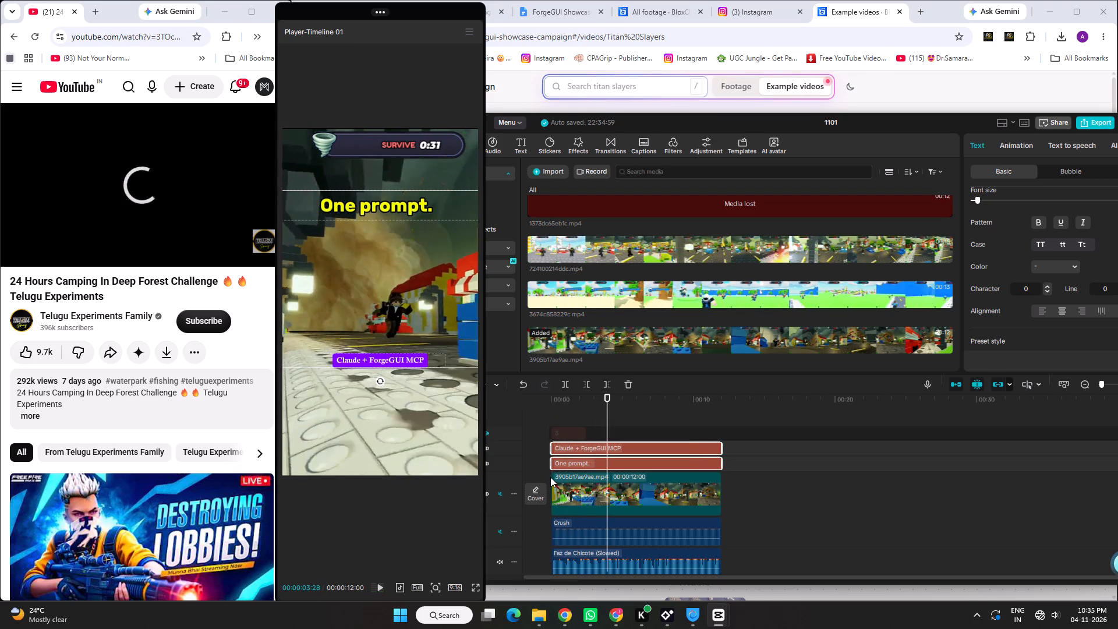
{"action": "scroll", "coordinate": [576, 462], "scroll_direction": "down", "scroll_amount": 2}
{"action": "left_click", "coordinate": [504, 532]}
{"action": "scroll", "coordinate": [525, 511], "scroll_direction": "down", "scroll_amount": 2}
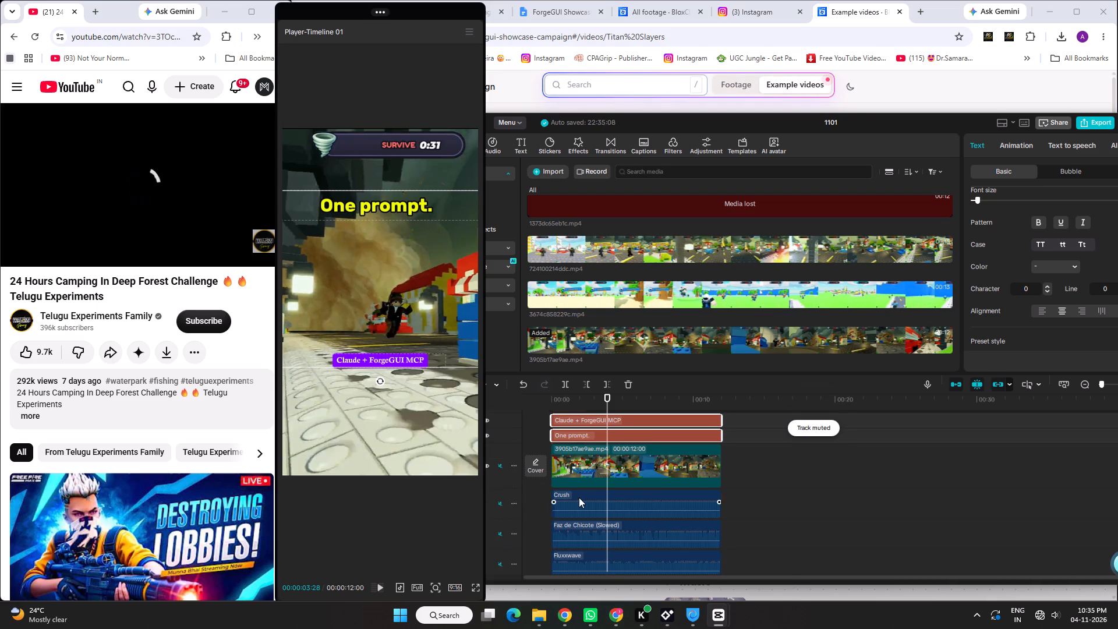
{"action": "scroll", "coordinate": [579, 497], "scroll_direction": "down", "scroll_amount": 3}
{"action": "left_click", "coordinate": [505, 521]}
{"action": "left_click", "coordinate": [501, 520]}
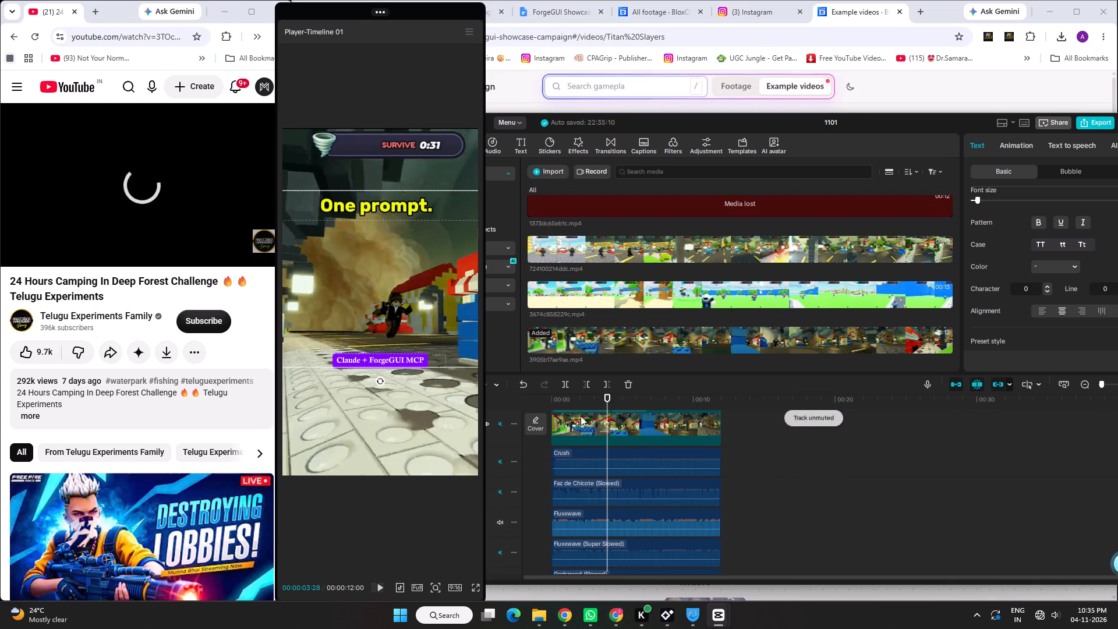
Play the opening from the start with Fluxxwave and mute that track.
{"action": "left_click_drag", "start_coordinate": [585, 398], "coordinate": [544, 402]}
{"action": "key", "text": "space"}
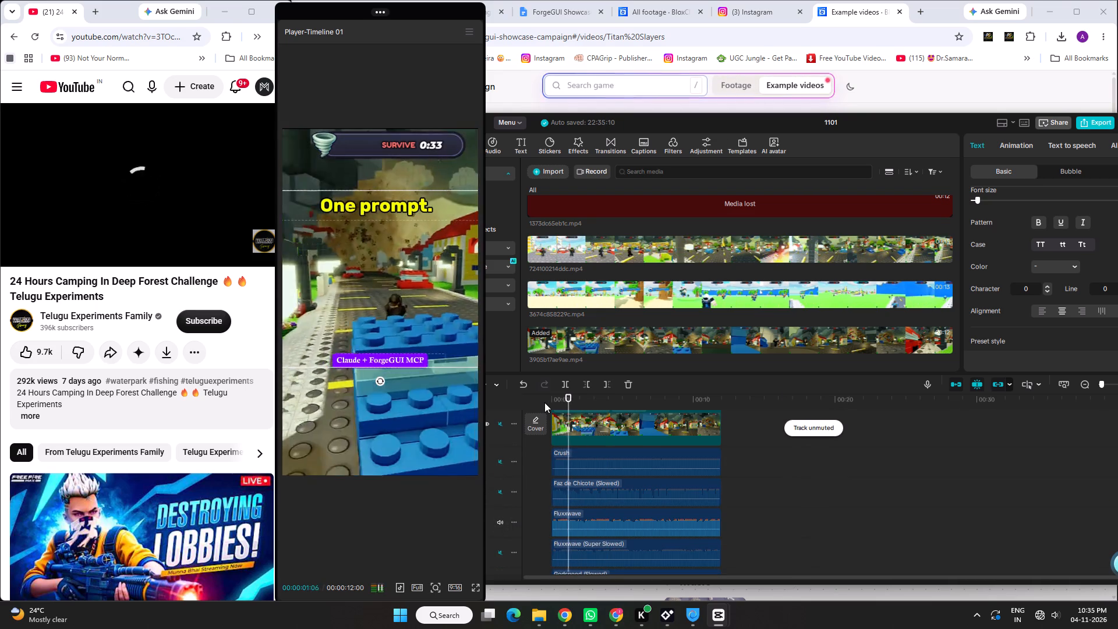
{"action": "key", "text": "space"}
{"action": "left_click", "coordinate": [505, 522]}
{"action": "left_click", "coordinate": [502, 523]}
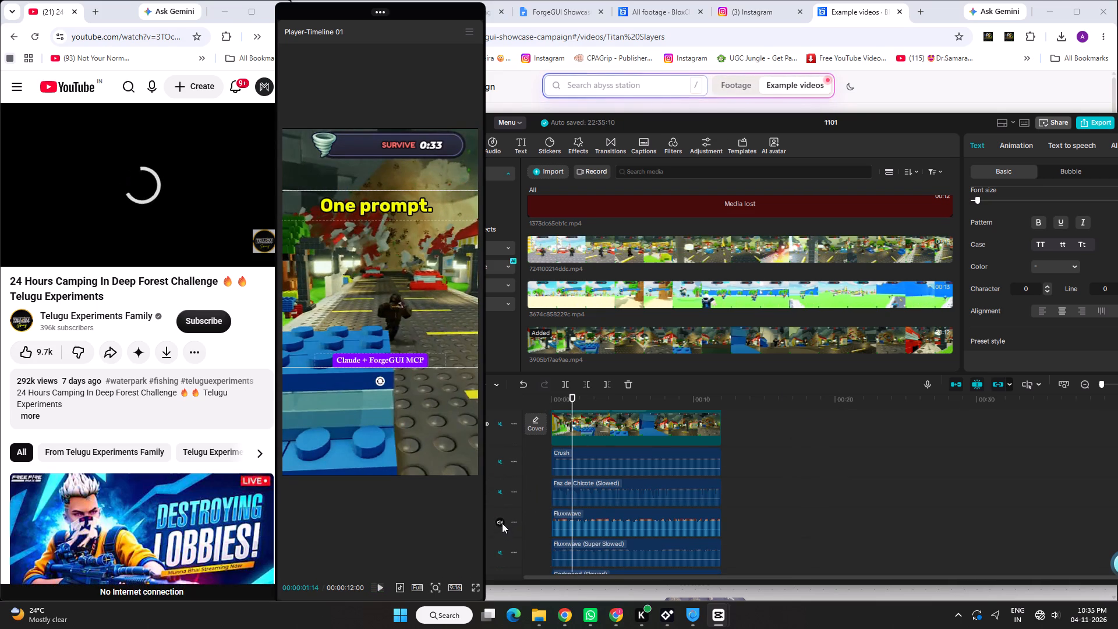
Unmute the Fluxxwave (Super Slowed) track, play the opening from the start with it, and mute it again.
{"action": "left_click", "coordinate": [502, 553]}
{"action": "left_click_drag", "start_coordinate": [574, 404], "coordinate": [549, 411]}
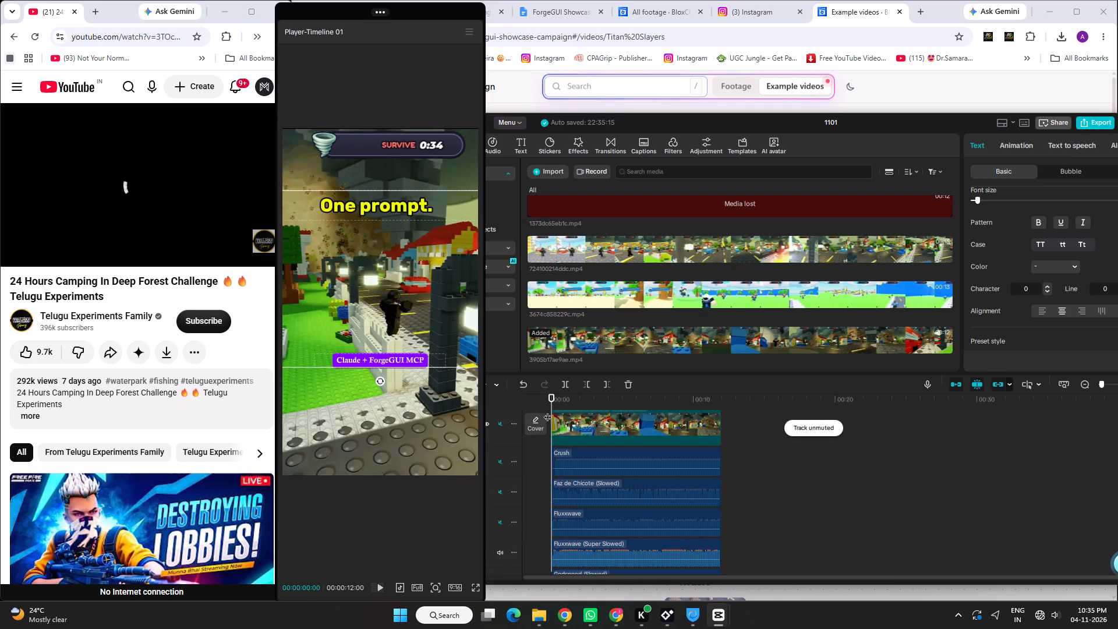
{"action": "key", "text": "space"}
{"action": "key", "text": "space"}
{"action": "scroll", "coordinate": [604, 470], "scroll_direction": "down", "scroll_amount": 3}
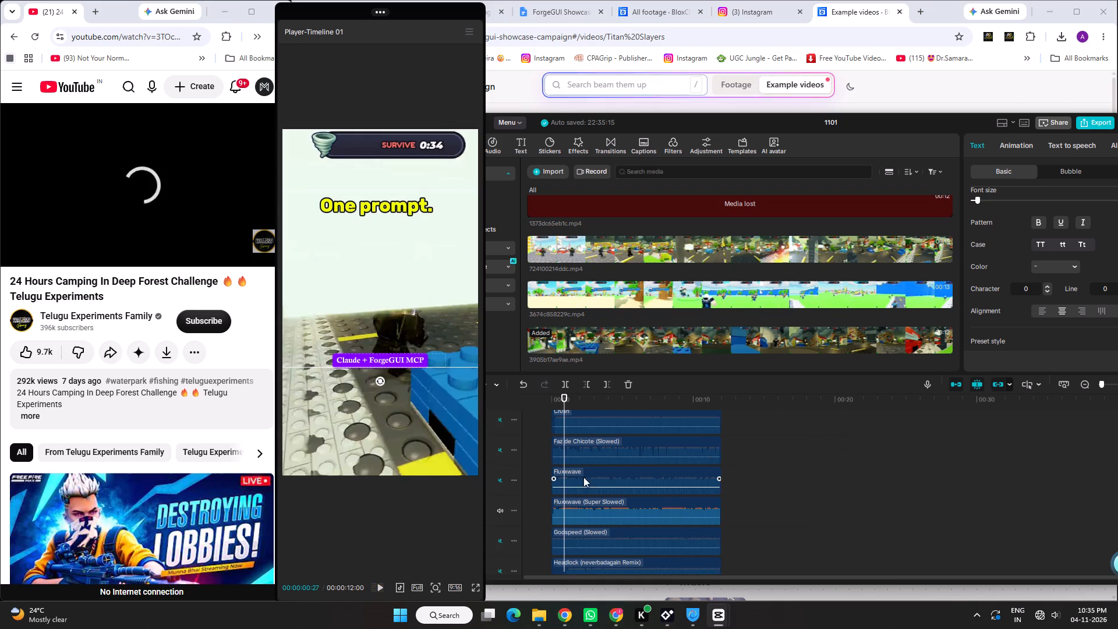
{"action": "scroll", "coordinate": [583, 477], "scroll_direction": "down", "scroll_amount": 3}
{"action": "left_click", "coordinate": [503, 467]}
Unmute the Godspeed (Slowed) track and play the video from the start with it.
{"action": "left_click", "coordinate": [498, 496]}
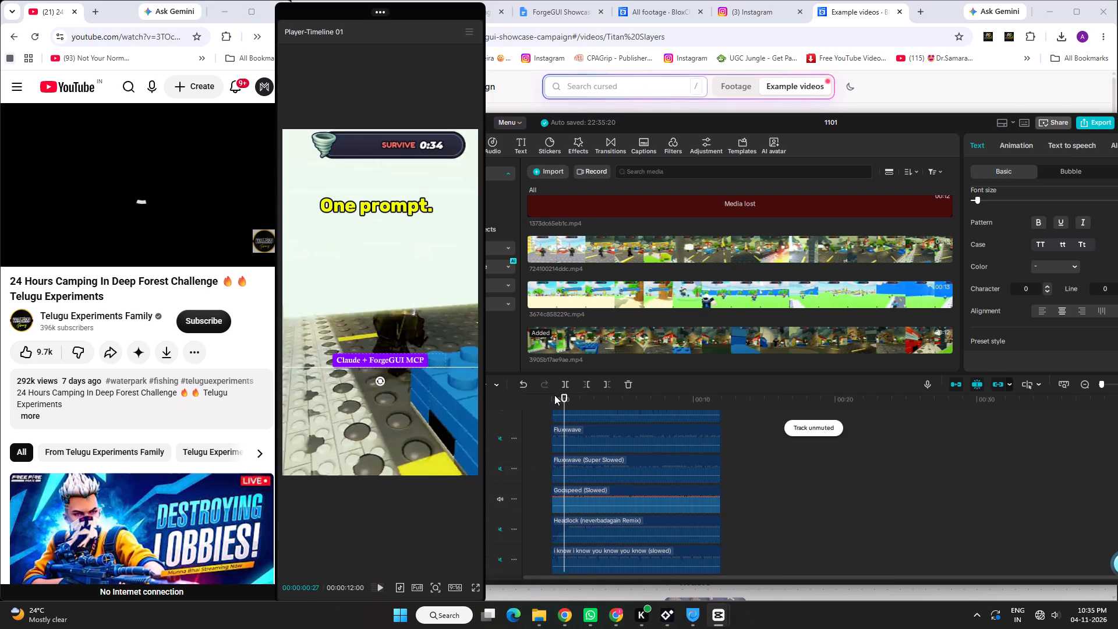
{"action": "left_click_drag", "start_coordinate": [562, 395], "coordinate": [537, 400]}
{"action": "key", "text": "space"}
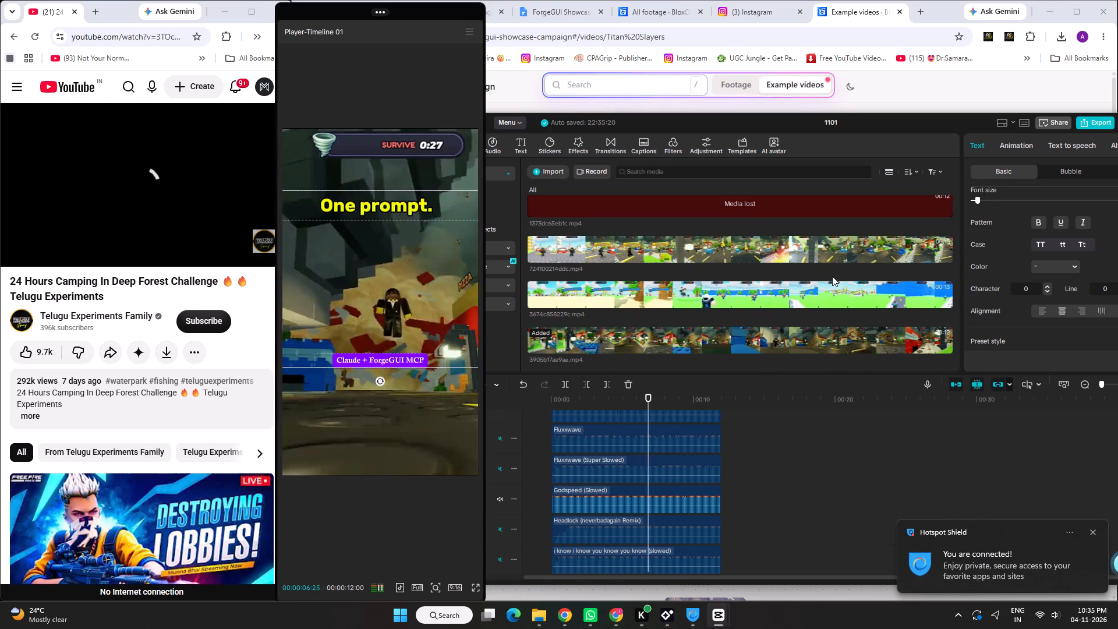
Restyle the "One prompt." caption, trying the green and yellow text presets before applying the orange preset with red shading.
{"action": "left_click", "coordinate": [439, 211]}
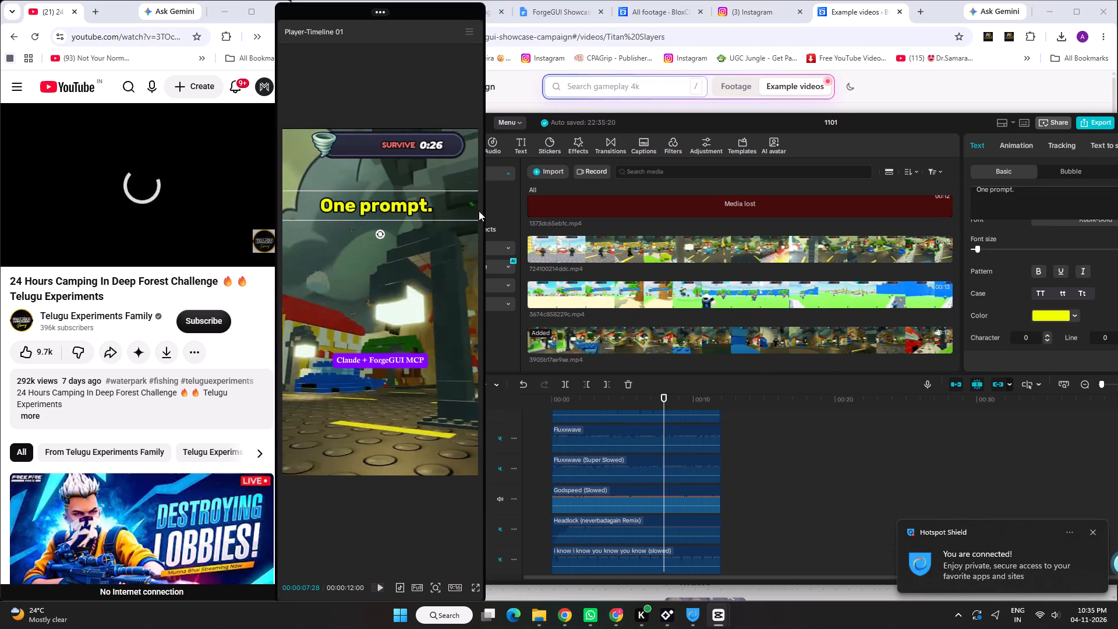
{"action": "scroll", "coordinate": [1084, 292], "scroll_direction": "down", "scroll_amount": 3}
{"action": "left_click", "coordinate": [1078, 318]}
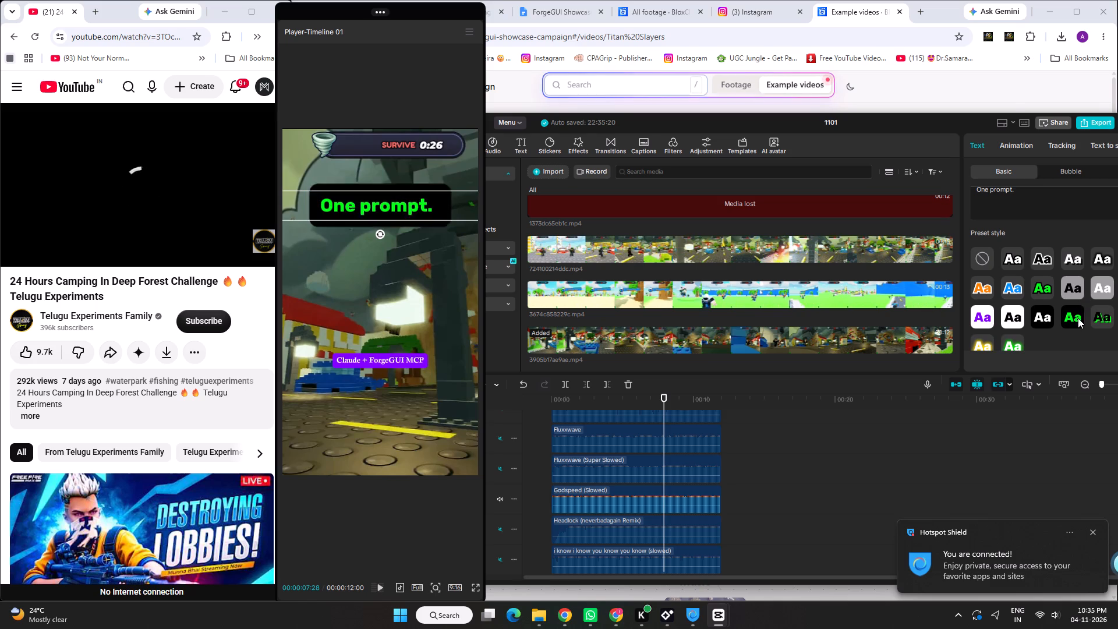
{"action": "left_click", "coordinate": [1097, 317]}
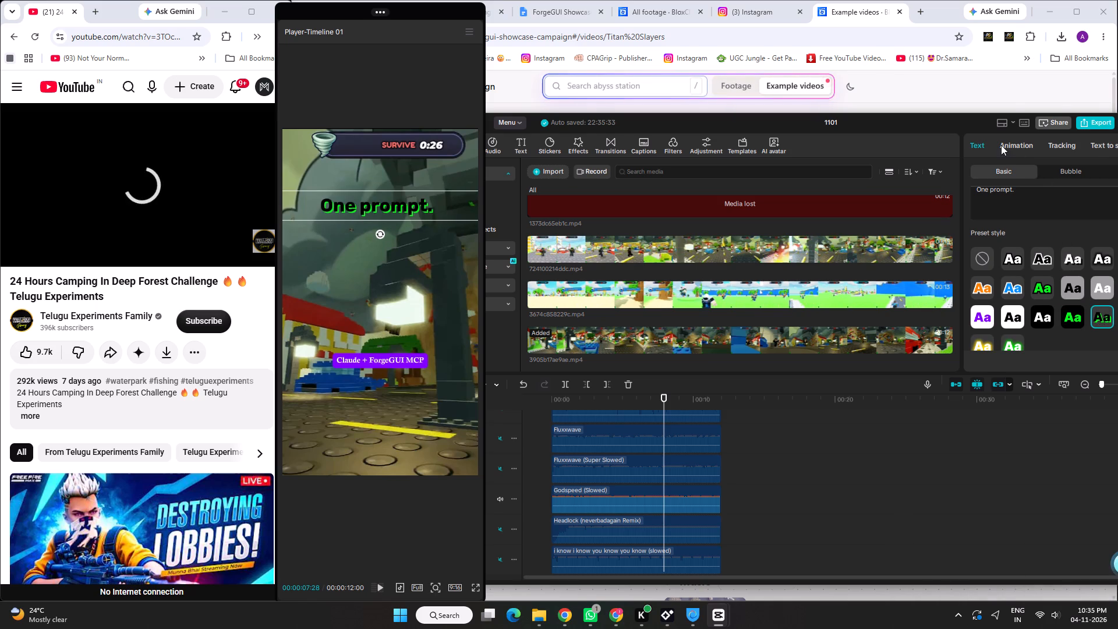
{"action": "left_click_drag", "start_coordinate": [950, 127], "coordinate": [836, 142]}
{"action": "left_click", "coordinate": [1011, 274]}
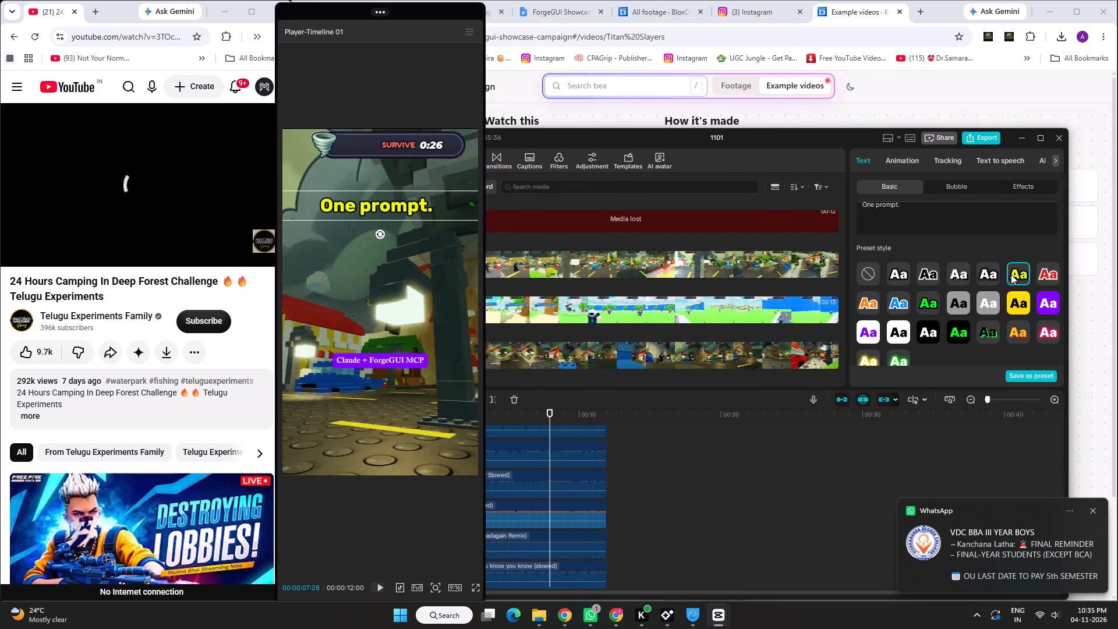
{"action": "left_click", "coordinate": [1018, 328]}
Play the rest of the video to its end to check the restyled "One prompt." caption.
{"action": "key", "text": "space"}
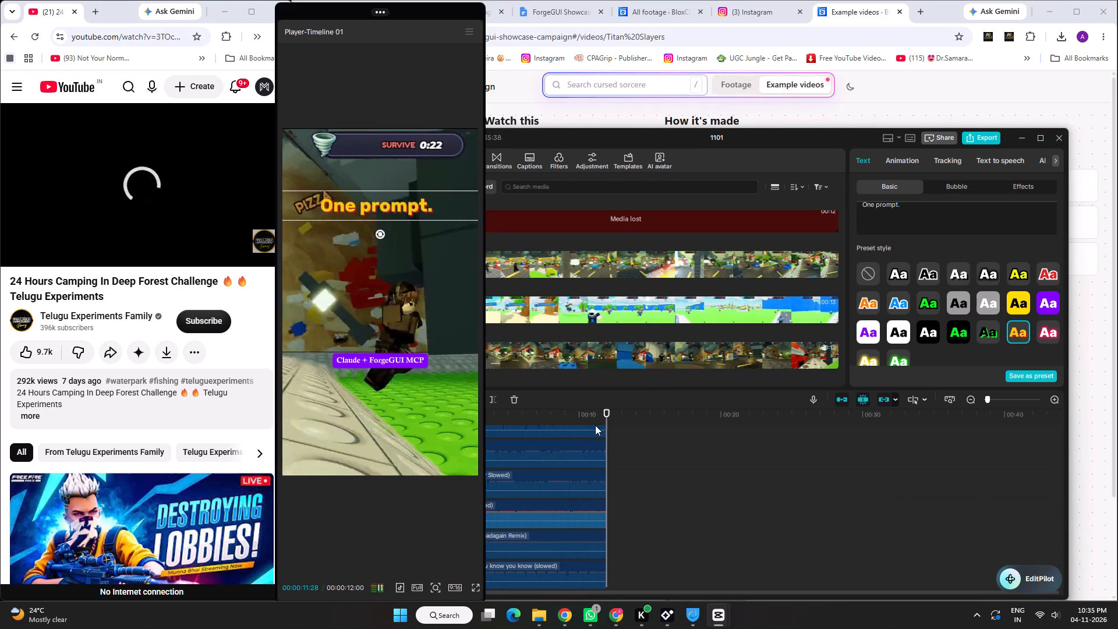
{"action": "left_click_drag", "start_coordinate": [653, 140], "coordinate": [675, 136]}
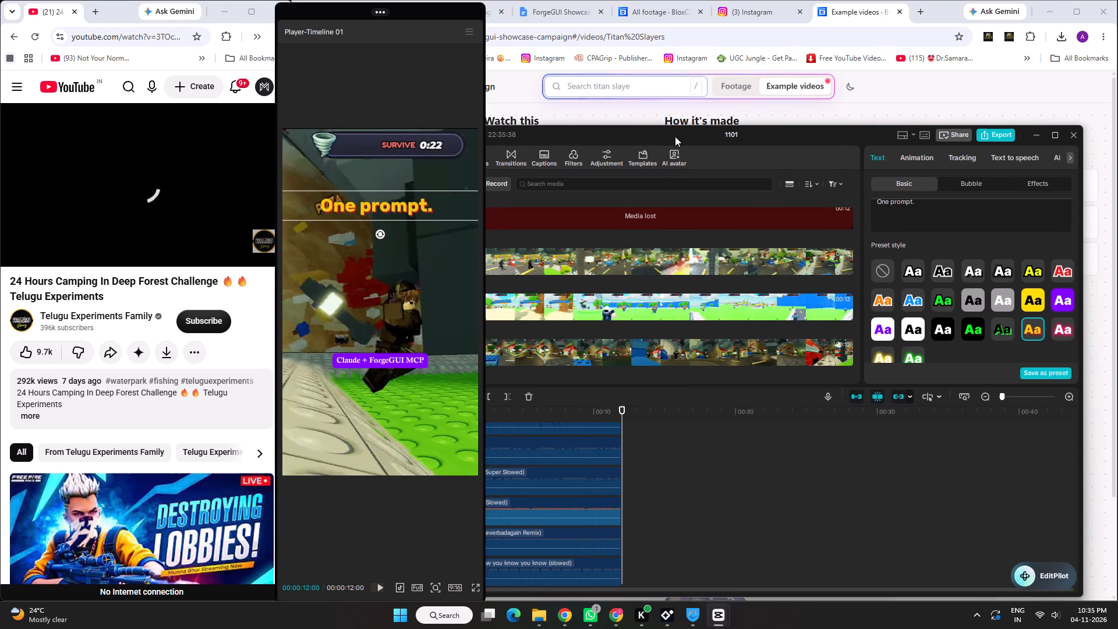
{"action": "left_click_drag", "start_coordinate": [675, 136], "coordinate": [810, 125]}
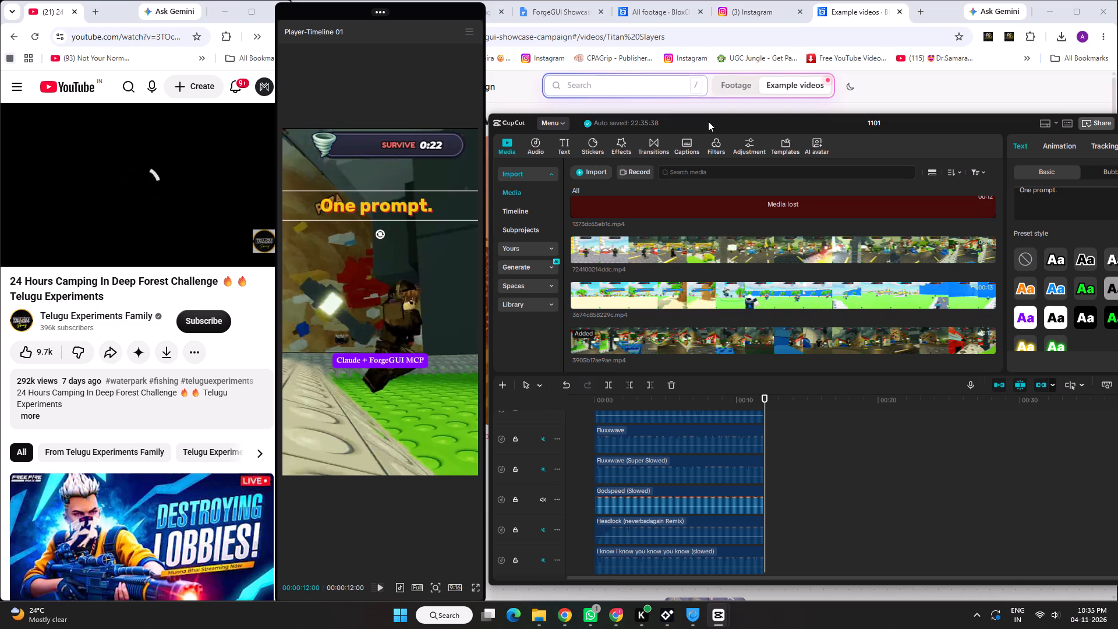
Export the 12-second video as a 1080P mp4.
{"action": "key", "text": "ctrl+e"}
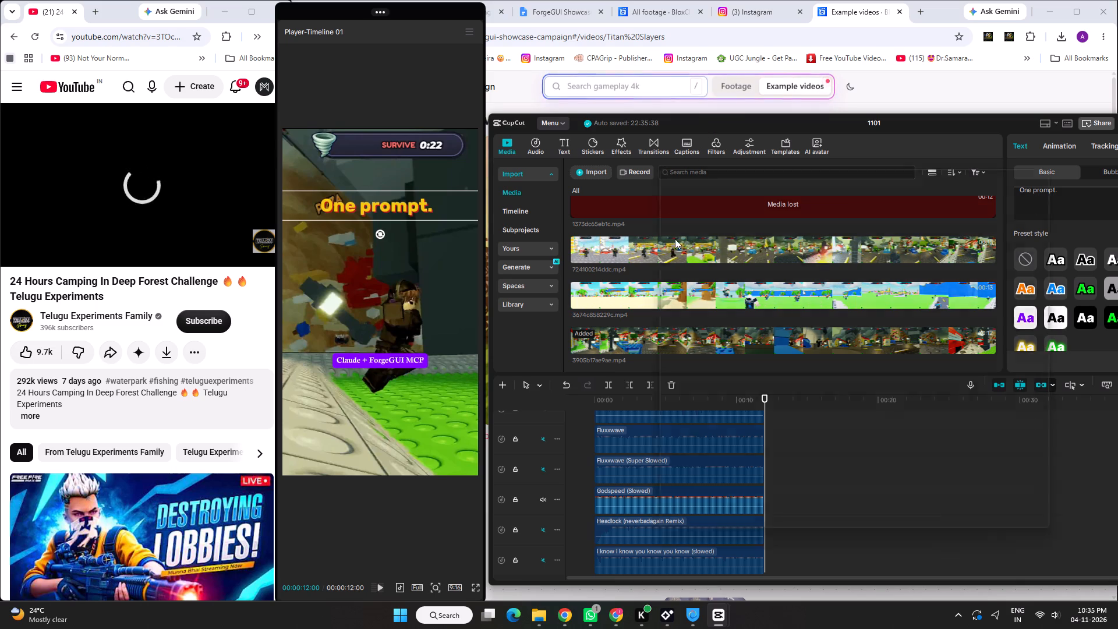
{"action": "left_click", "coordinate": [985, 531]}
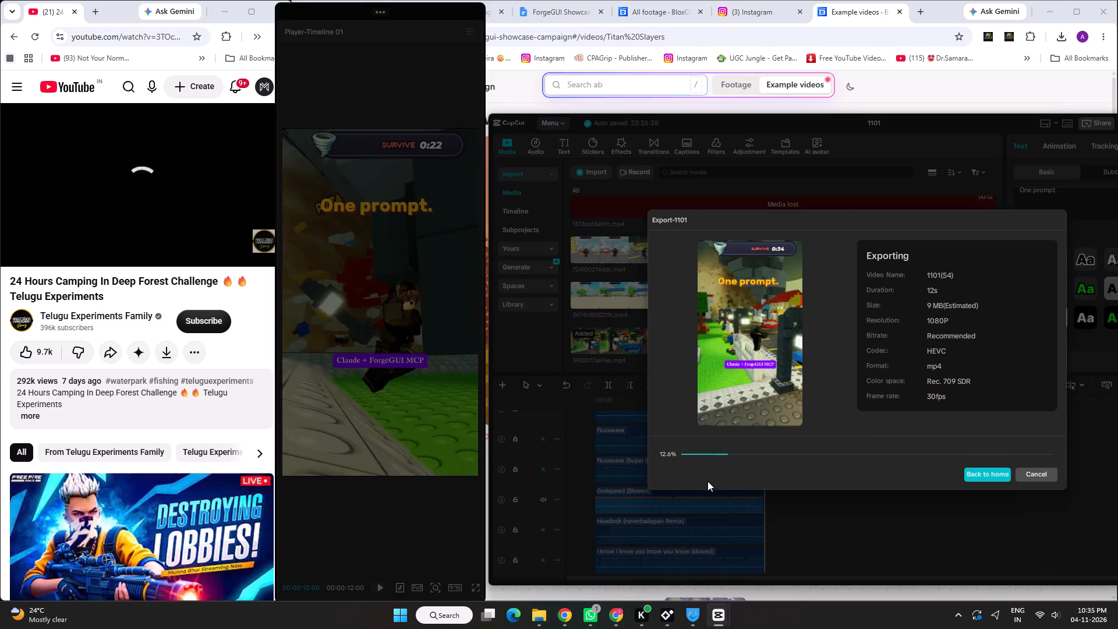
Copy the exported 1101(54).mp4 from the CapCut Videos folder into the cap folder in Downloads, and close the export window.
{"action": "left_click", "coordinate": [688, 515]}
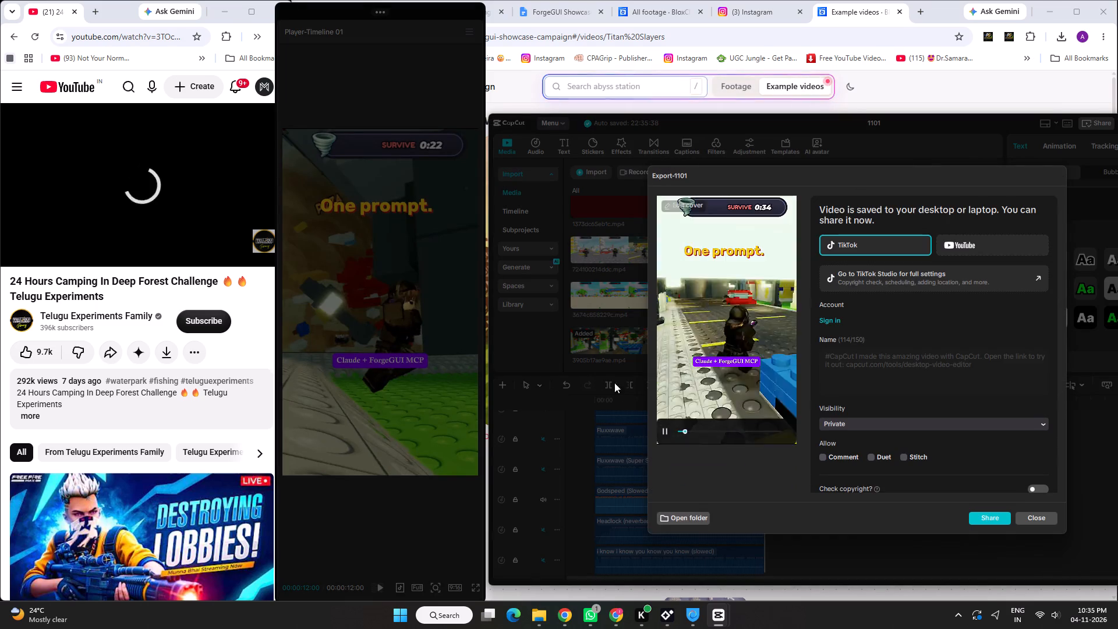
{"action": "left_click", "coordinate": [409, 225]}
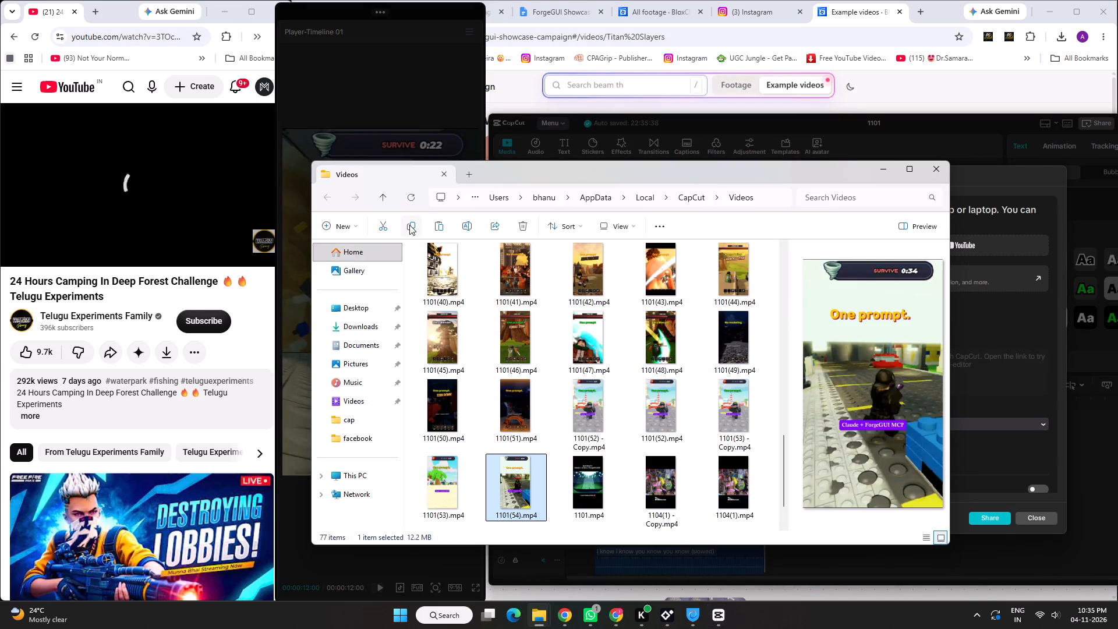
{"action": "left_click", "coordinate": [380, 327]}
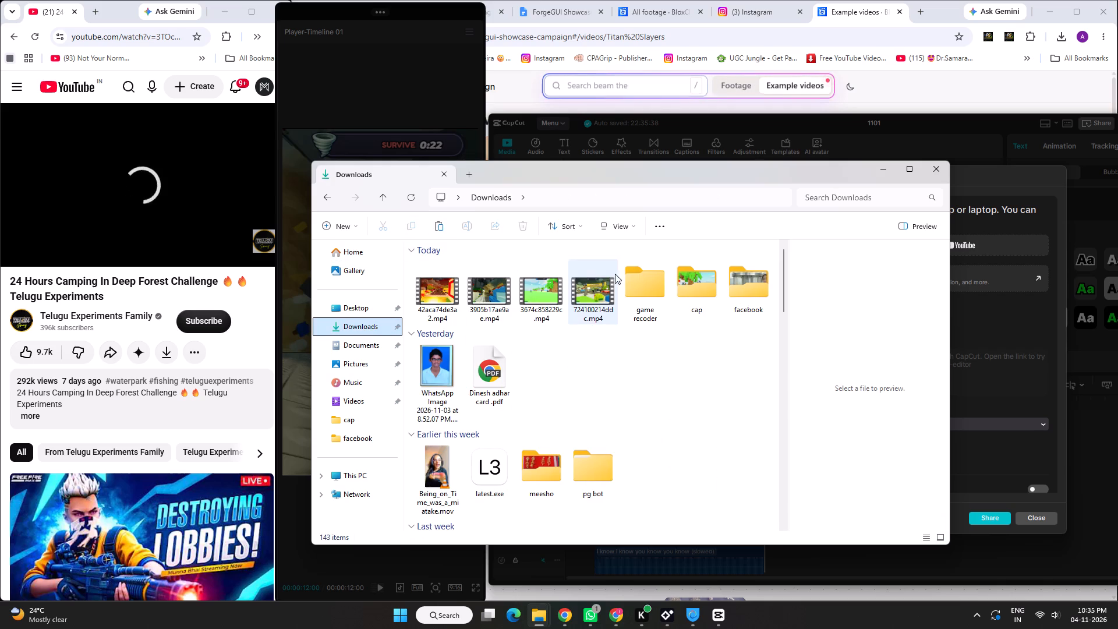
{"action": "double_click", "coordinate": [696, 282]}
{"action": "left_click", "coordinate": [441, 224]}
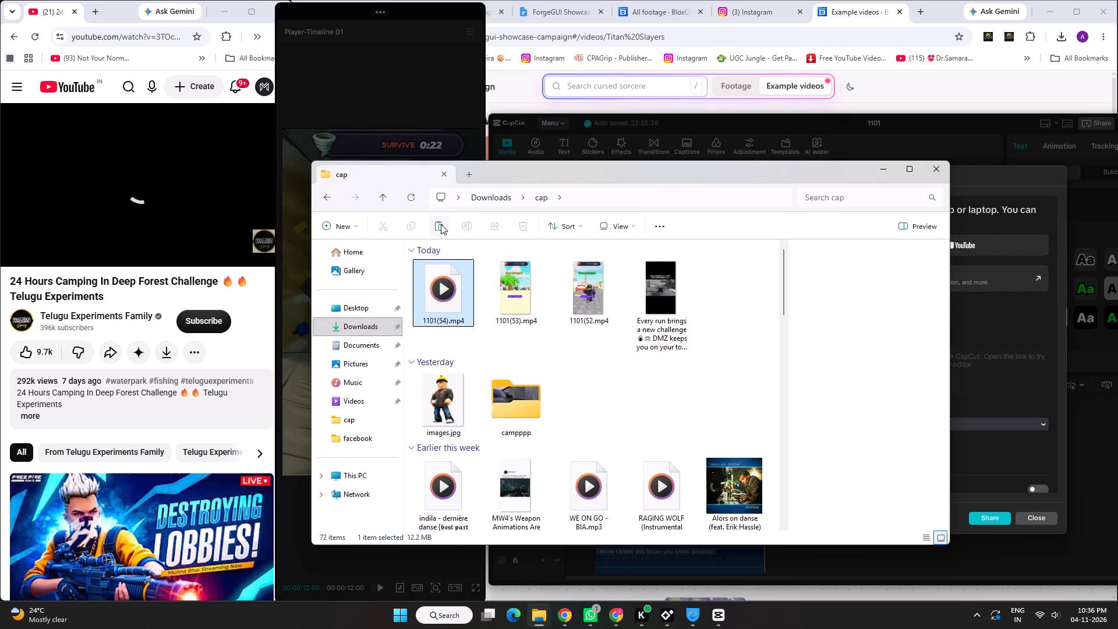
{"action": "left_click", "coordinate": [929, 170]}
{"action": "left_click", "coordinate": [1041, 512]}
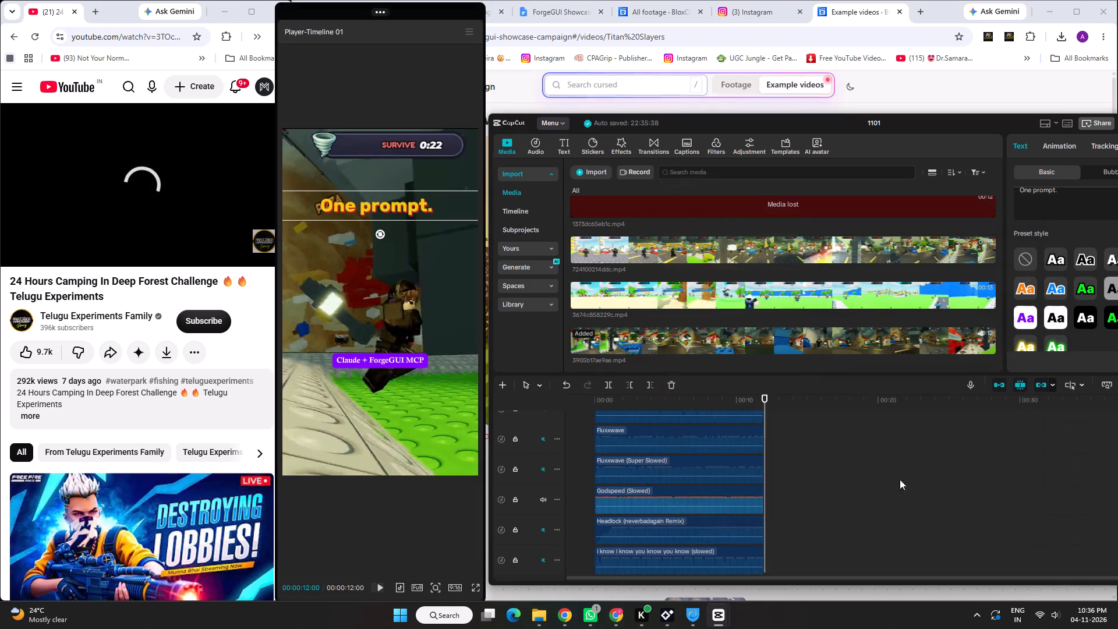
Import 42aca74de3a2.mp4 and replace the 3905b17ae9ae.mp4 timeline clip with it, using the original video effect.
{"action": "left_click", "coordinate": [585, 172]}
{"action": "left_click", "coordinate": [590, 192]}
{"action": "double_click", "coordinate": [636, 249]}
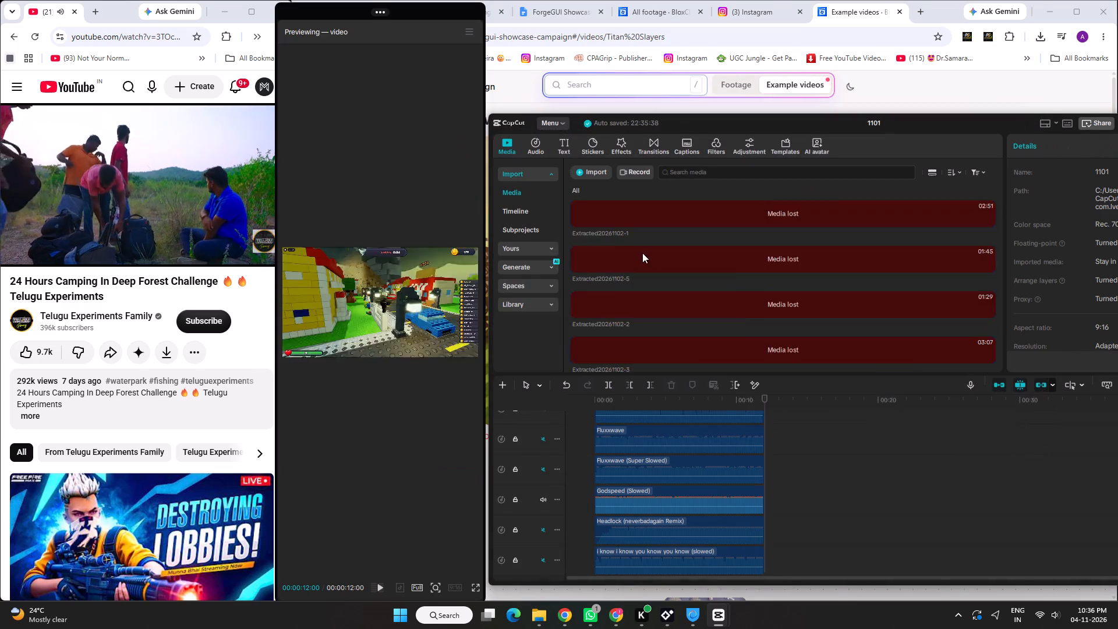
{"action": "scroll", "coordinate": [667, 413], "scroll_direction": "up", "scroll_amount": 11}
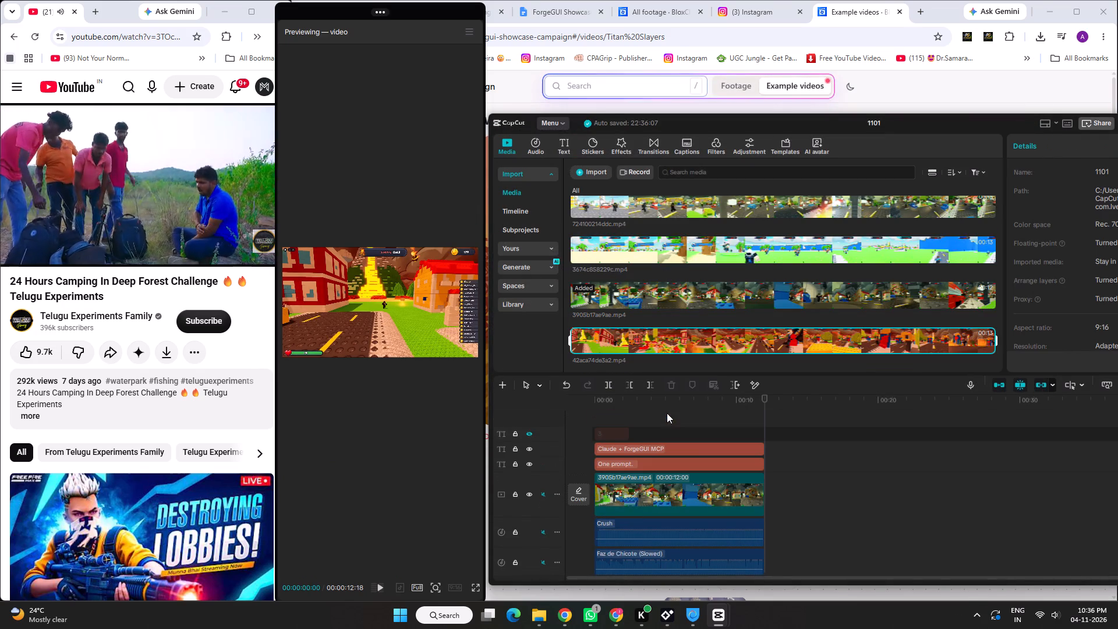
{"action": "left_click_drag", "start_coordinate": [685, 336], "coordinate": [642, 495]}
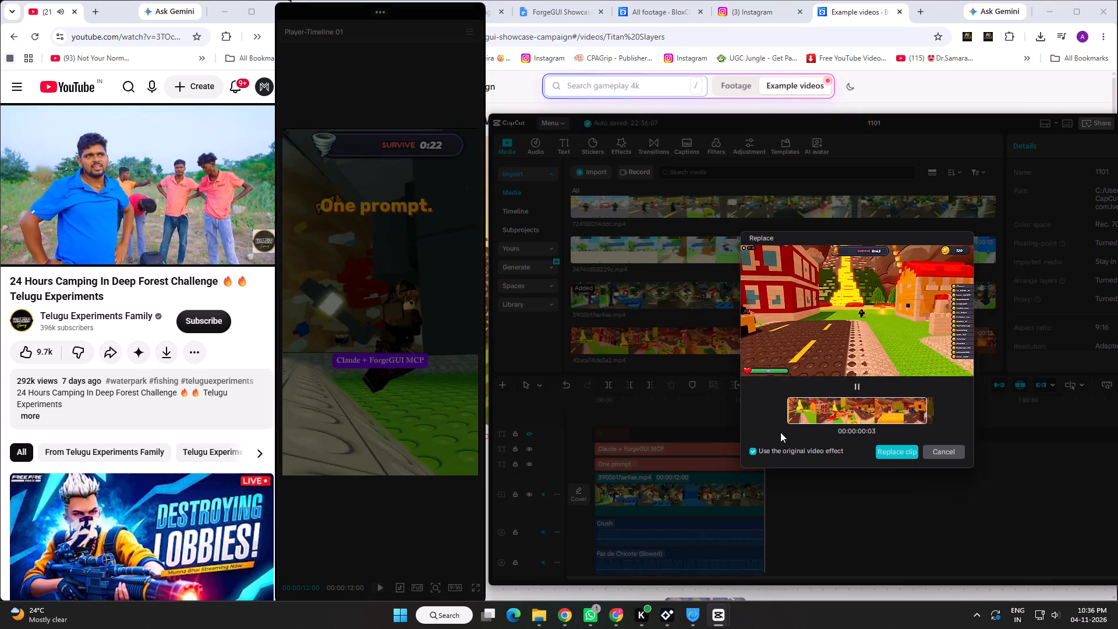
{"action": "left_click", "coordinate": [890, 457]}
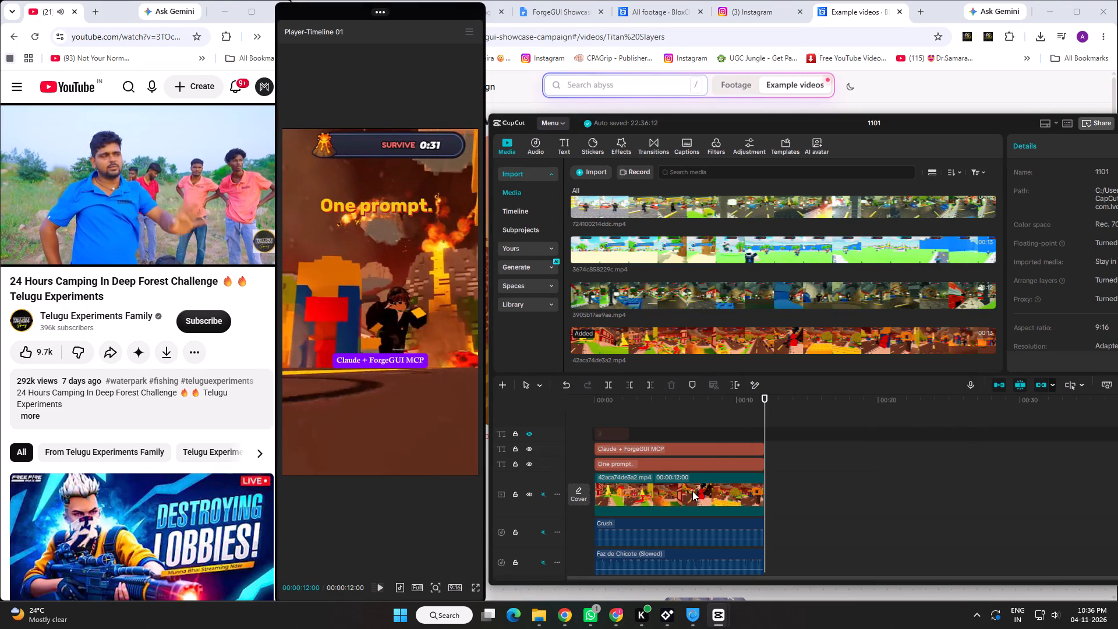
Extend the 42aca74de3a2.mp4 clip on the timeline to its full length of 00:00:12:18.
{"action": "left_click", "coordinate": [692, 491]}
{"action": "left_click_drag", "start_coordinate": [766, 510], "coordinate": [811, 510]}
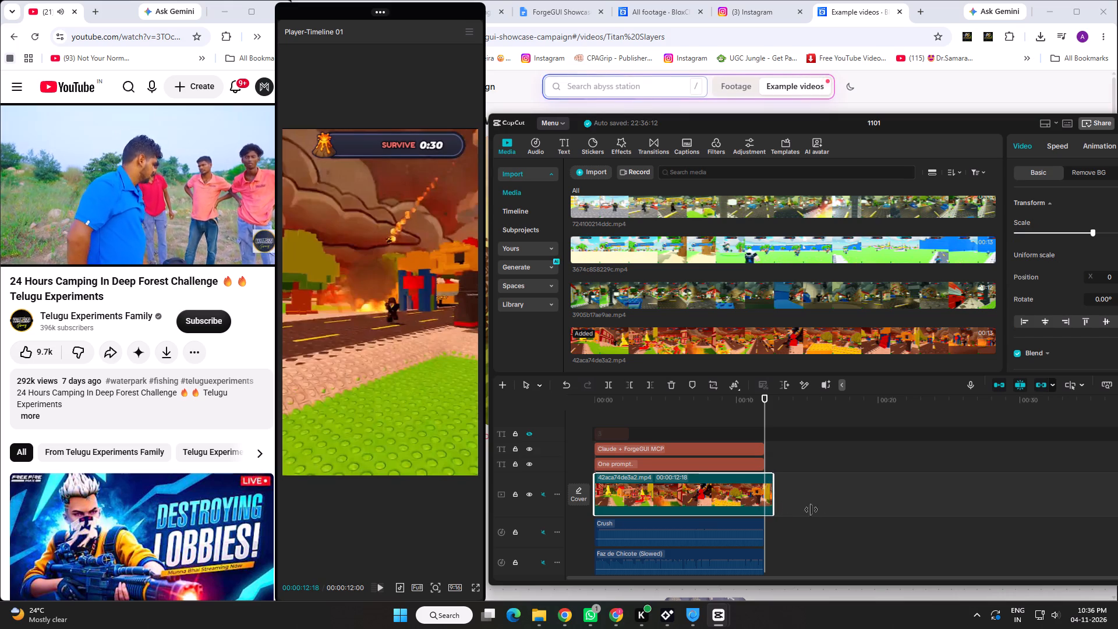
{"action": "left_click_drag", "start_coordinate": [811, 510], "coordinate": [821, 510]}
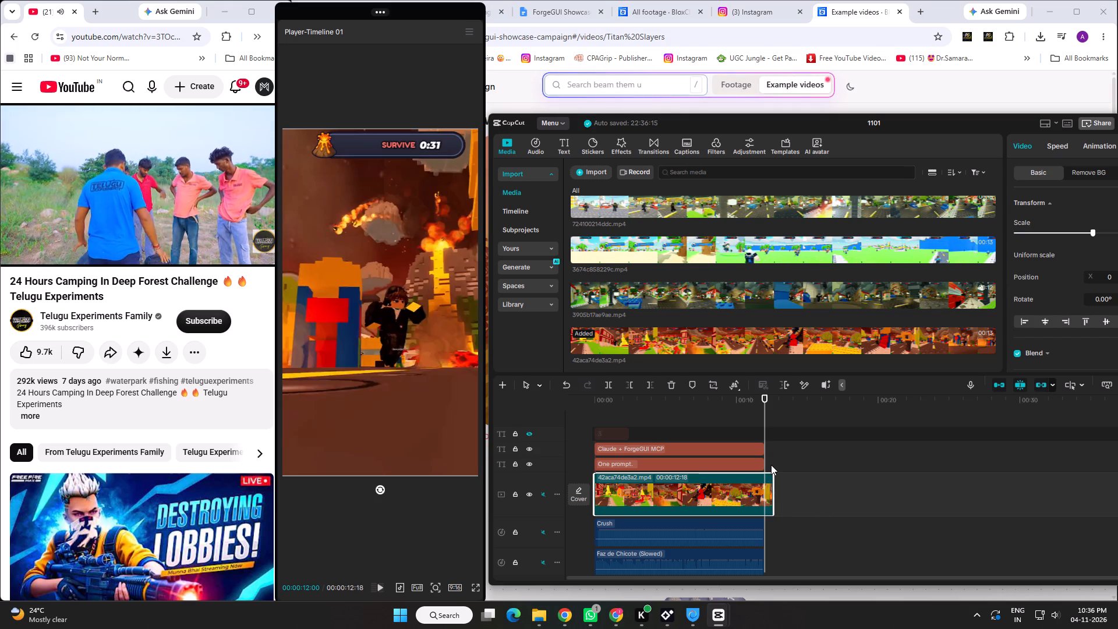
{"action": "left_click_drag", "start_coordinate": [774, 498], "coordinate": [792, 499]}
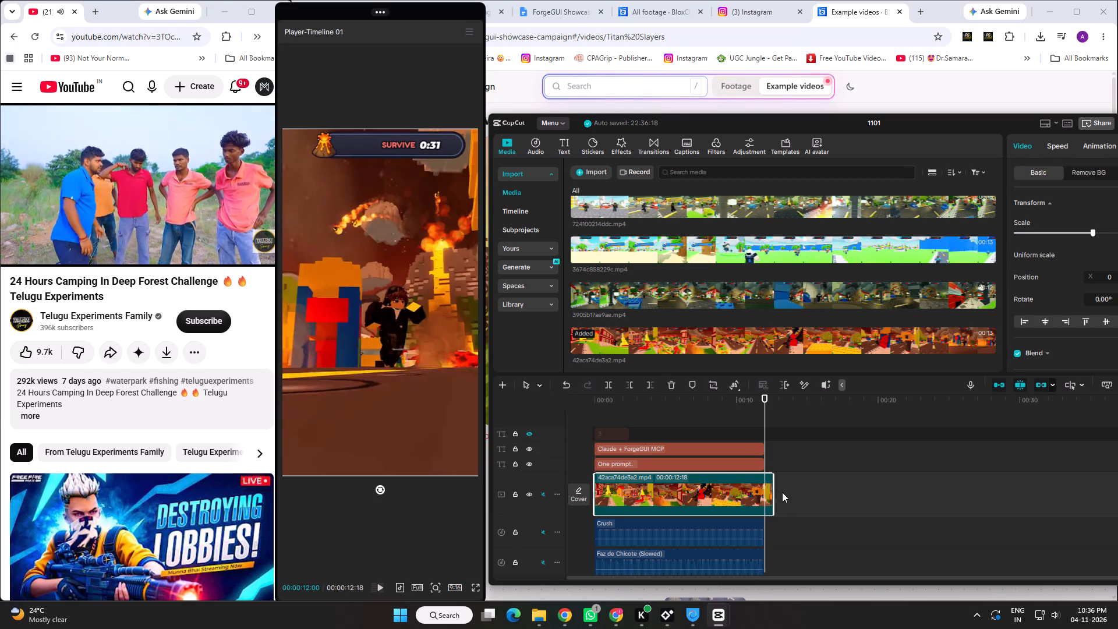
Extend the two visible captions and all music tracks together to the end of the video clip, leaving out the hidden text.
{"action": "key", "text": "ctrl+a"}
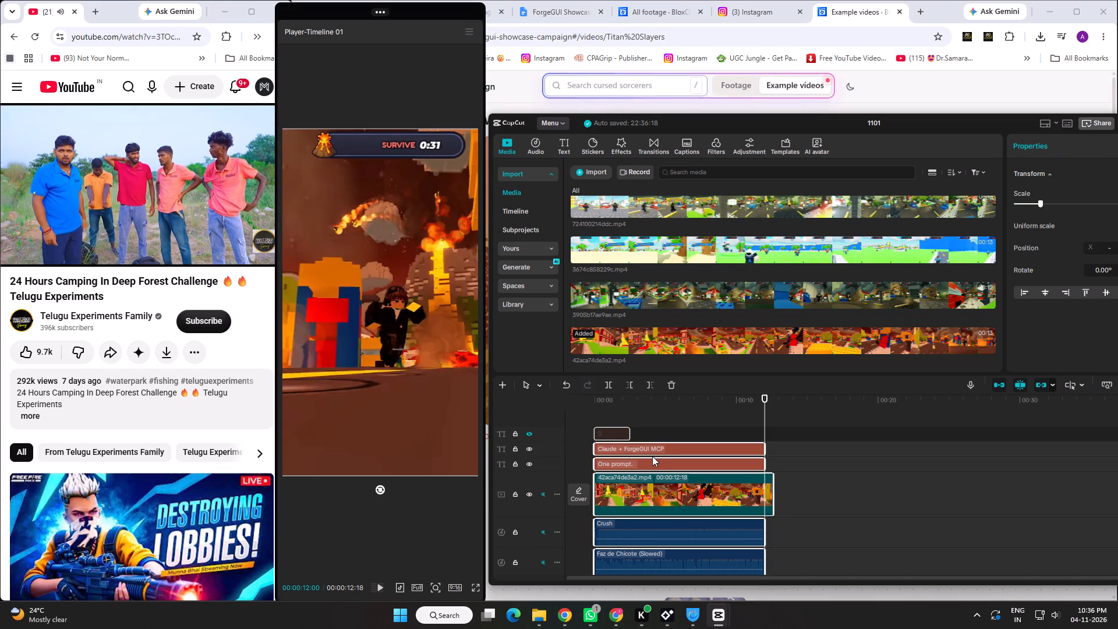
{"action": "left_click", "coordinate": [627, 438], "text": "ctrl"}
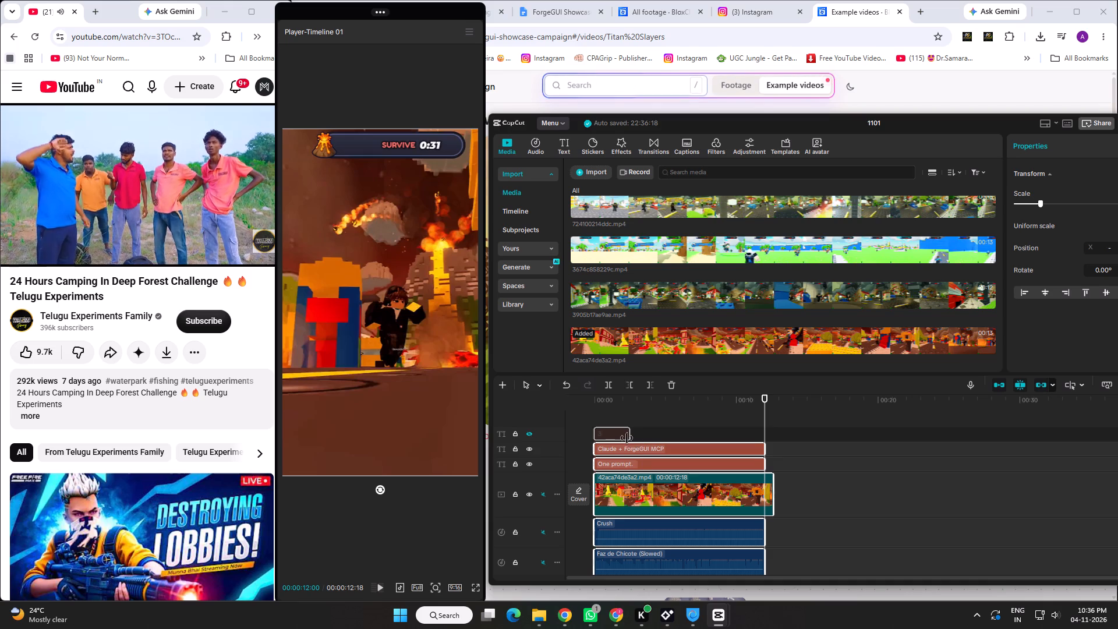
{"action": "left_click", "coordinate": [615, 437], "text": "ctrl"}
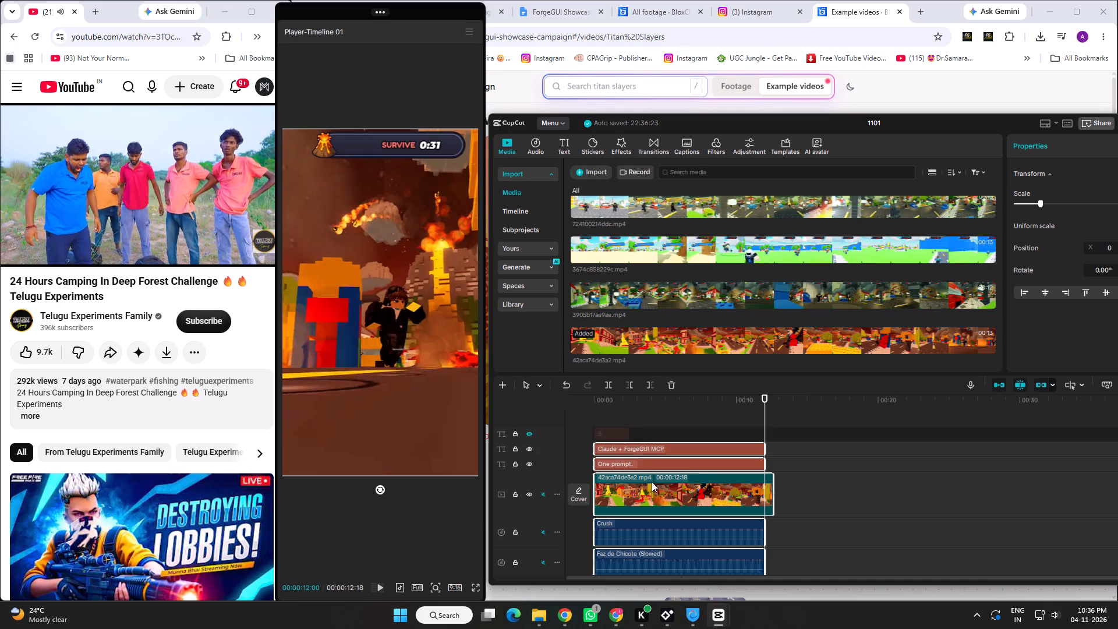
{"action": "left_click", "coordinate": [742, 492], "text": "ctrl"}
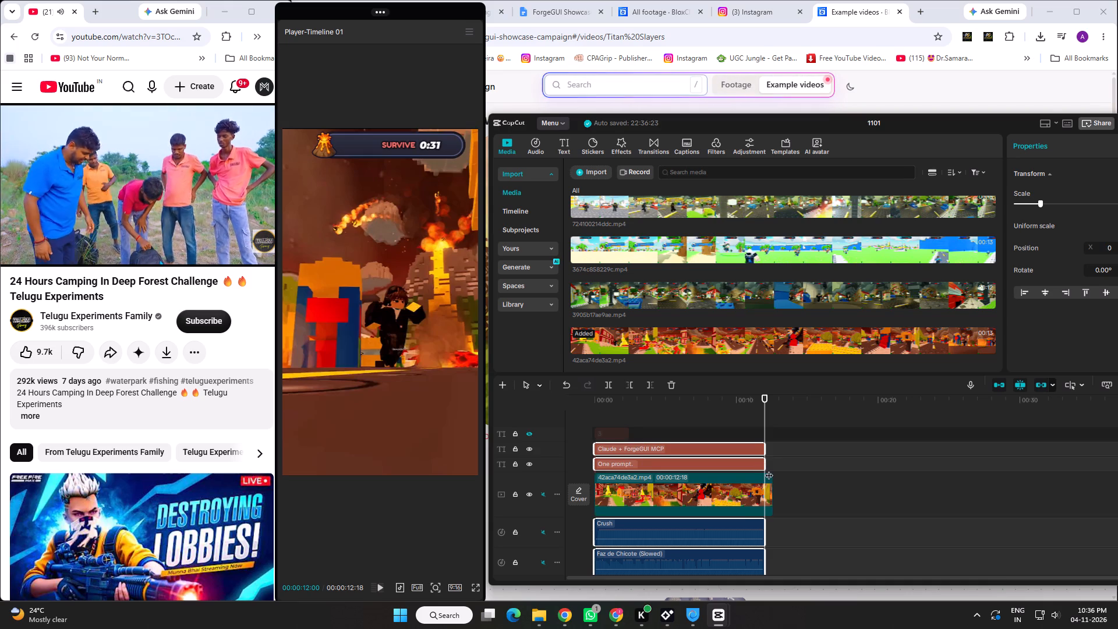
{"action": "left_click", "coordinate": [767, 465]}
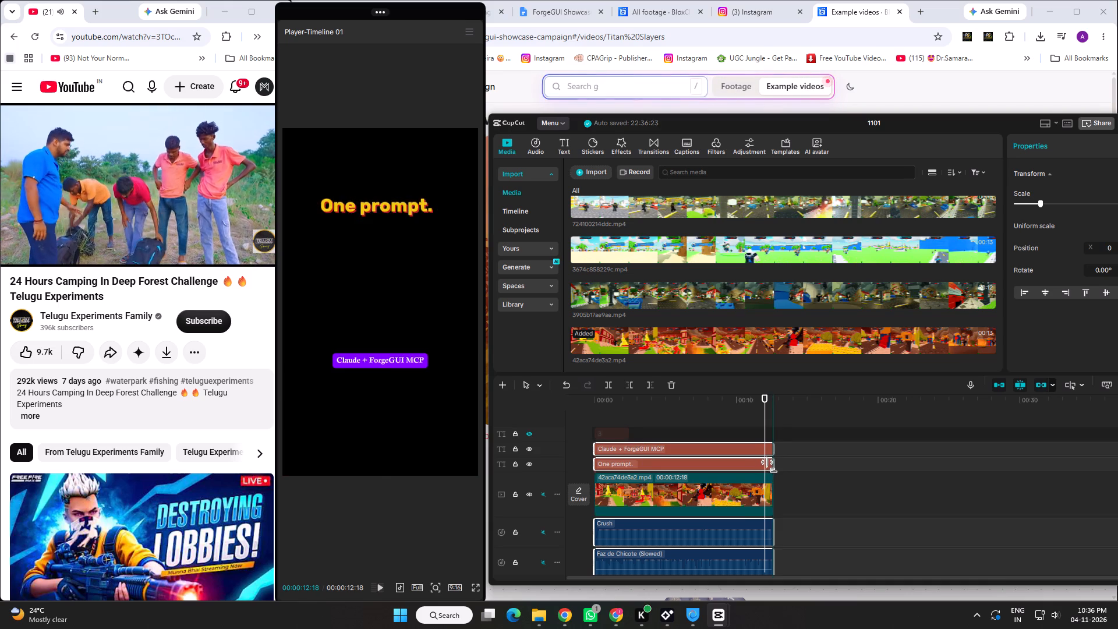
{"action": "left_click_drag", "start_coordinate": [767, 404], "coordinate": [790, 411]}
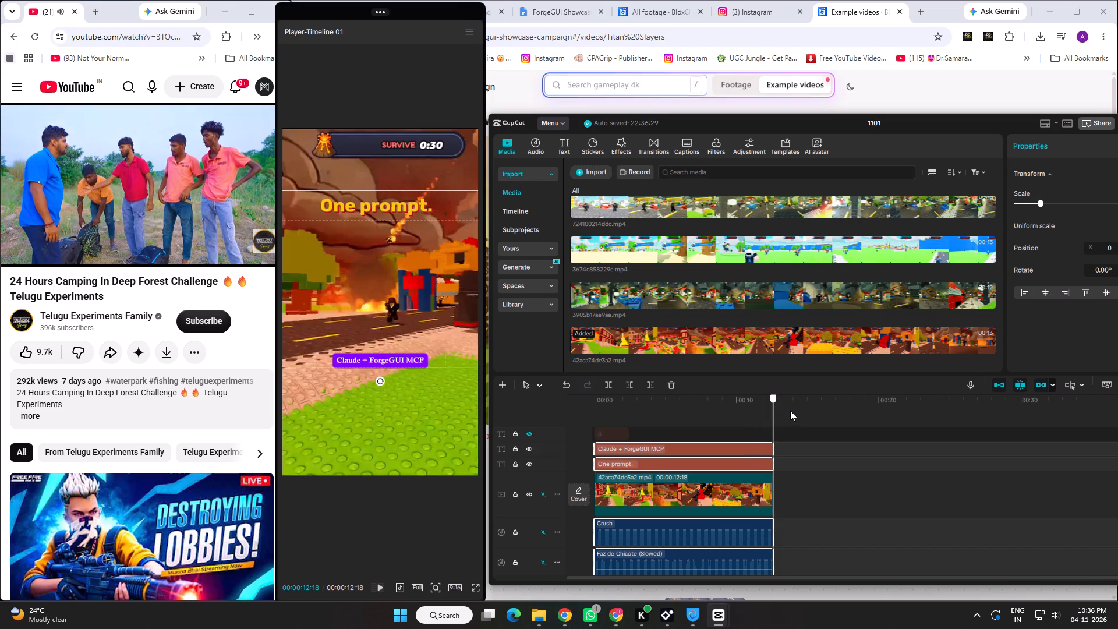
{"action": "left_click_drag", "start_coordinate": [790, 411], "coordinate": [792, 410]}
Return the playhead to the start of the timeline and mute the Godspeed (Slowed) track.
{"action": "left_click_drag", "start_coordinate": [666, 403], "coordinate": [550, 420]}
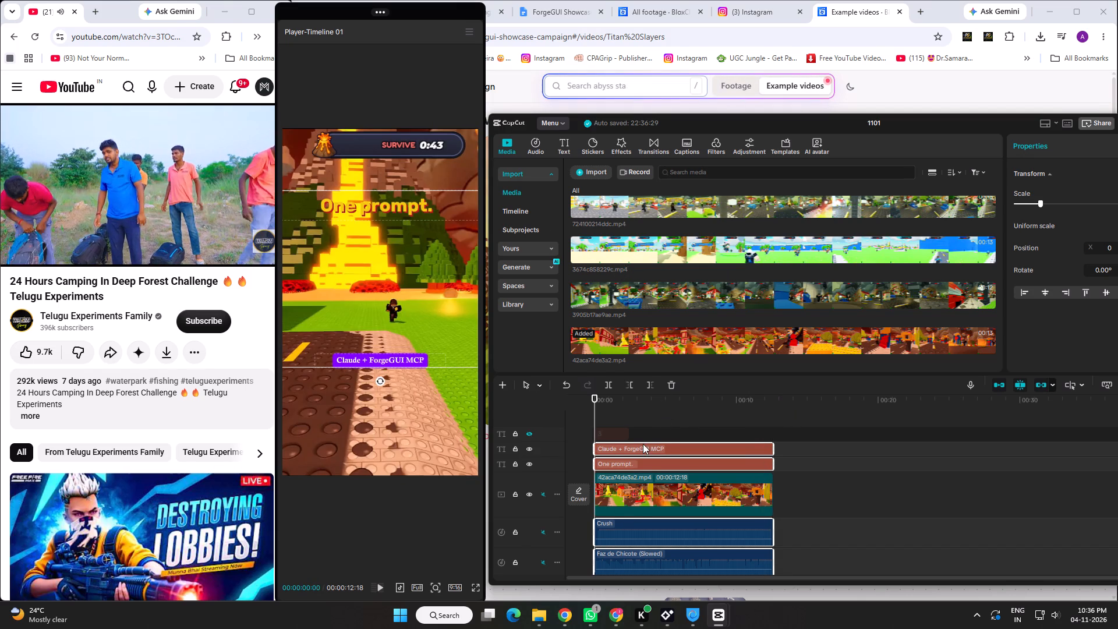
{"action": "scroll", "coordinate": [648, 469], "scroll_direction": "down", "scroll_amount": 20}
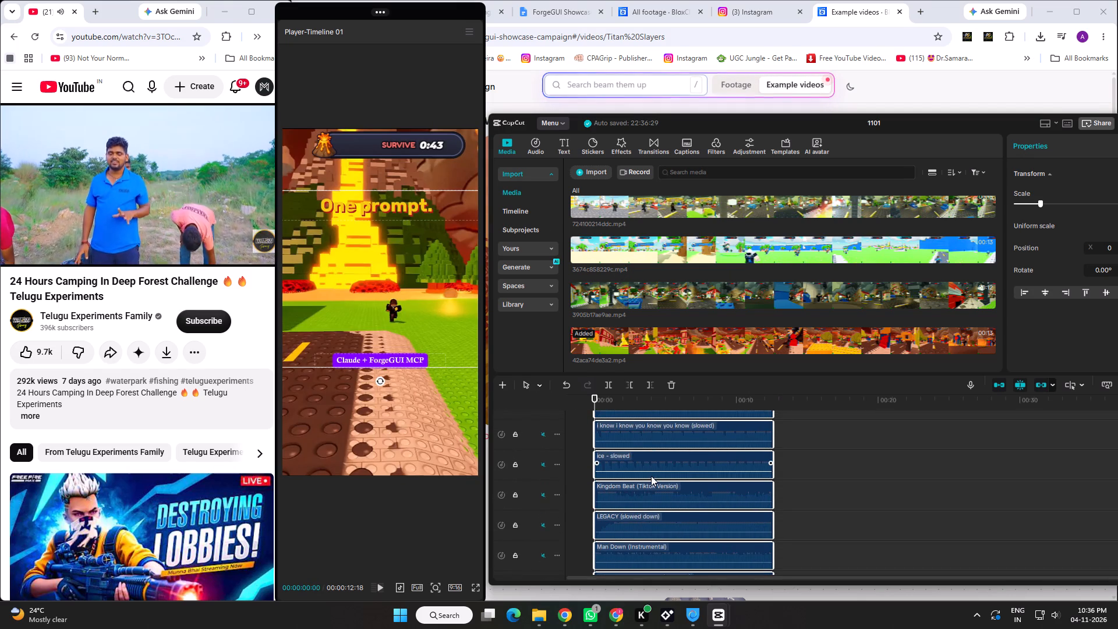
{"action": "scroll", "coordinate": [651, 476], "scroll_direction": "up", "scroll_amount": 4}
{"action": "left_click", "coordinate": [543, 428]}
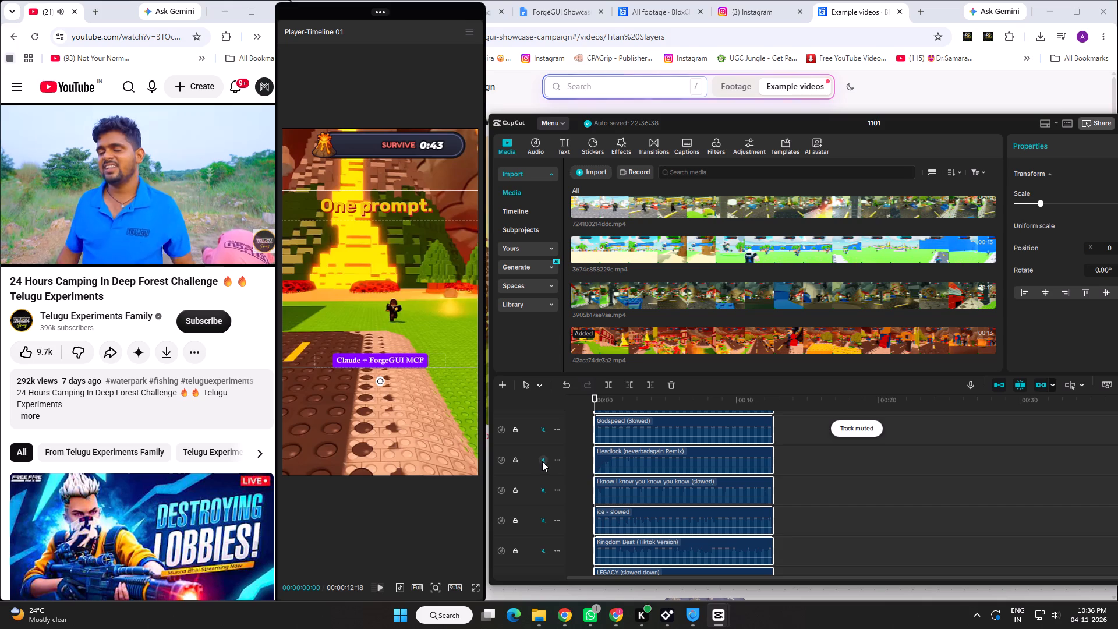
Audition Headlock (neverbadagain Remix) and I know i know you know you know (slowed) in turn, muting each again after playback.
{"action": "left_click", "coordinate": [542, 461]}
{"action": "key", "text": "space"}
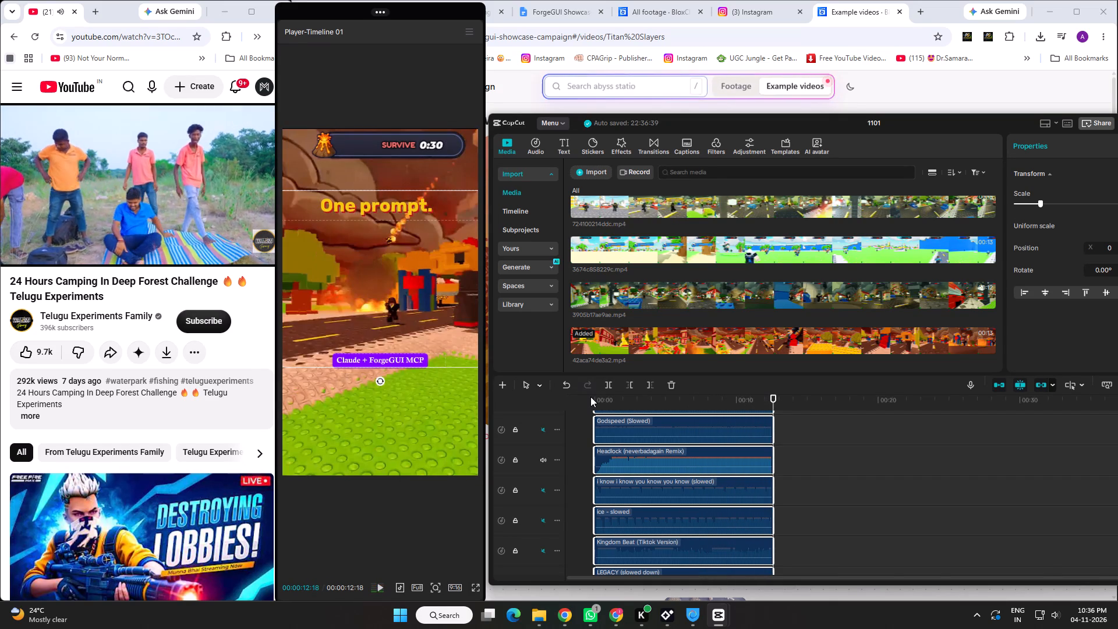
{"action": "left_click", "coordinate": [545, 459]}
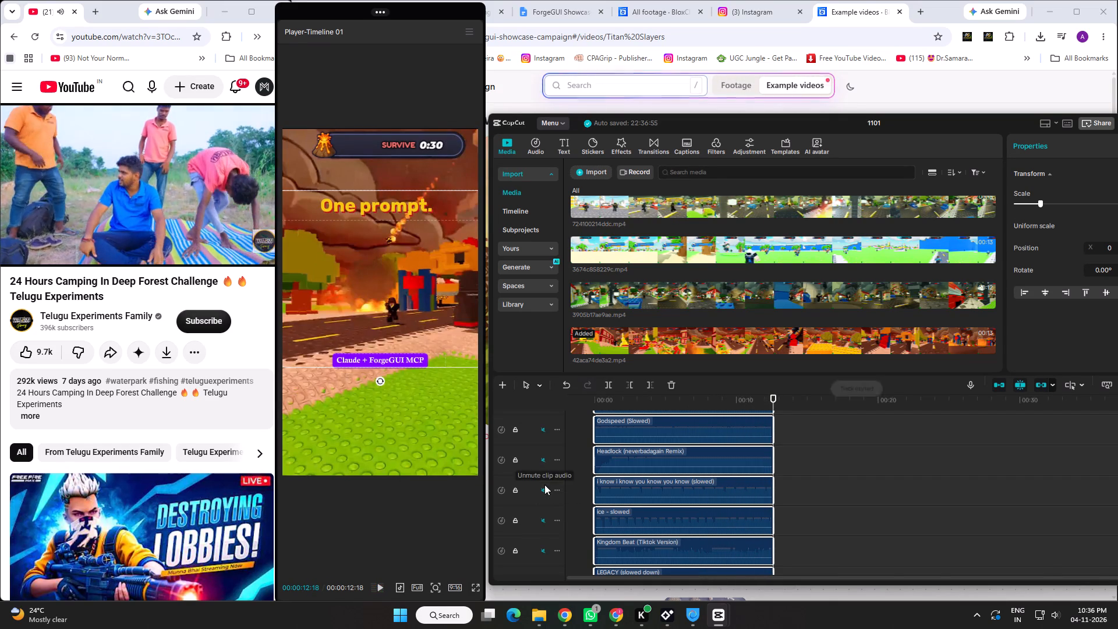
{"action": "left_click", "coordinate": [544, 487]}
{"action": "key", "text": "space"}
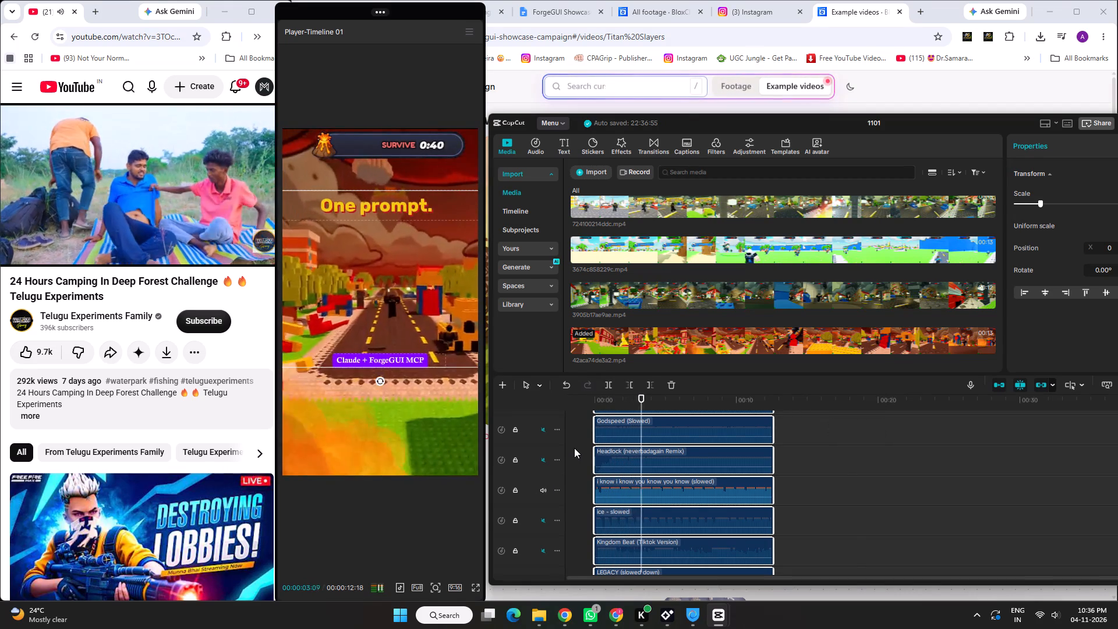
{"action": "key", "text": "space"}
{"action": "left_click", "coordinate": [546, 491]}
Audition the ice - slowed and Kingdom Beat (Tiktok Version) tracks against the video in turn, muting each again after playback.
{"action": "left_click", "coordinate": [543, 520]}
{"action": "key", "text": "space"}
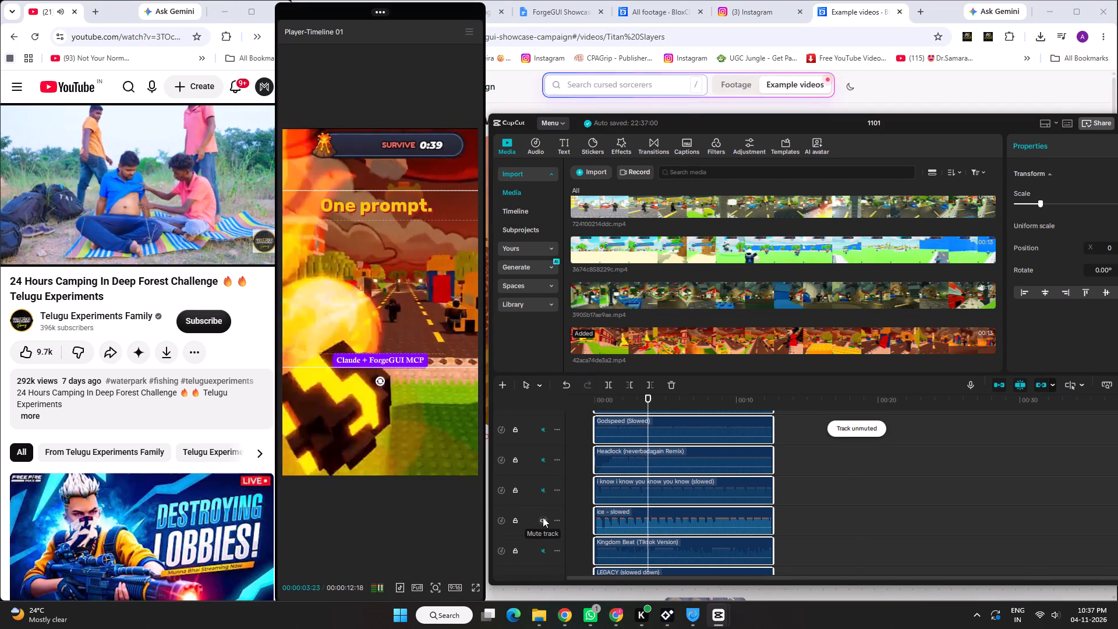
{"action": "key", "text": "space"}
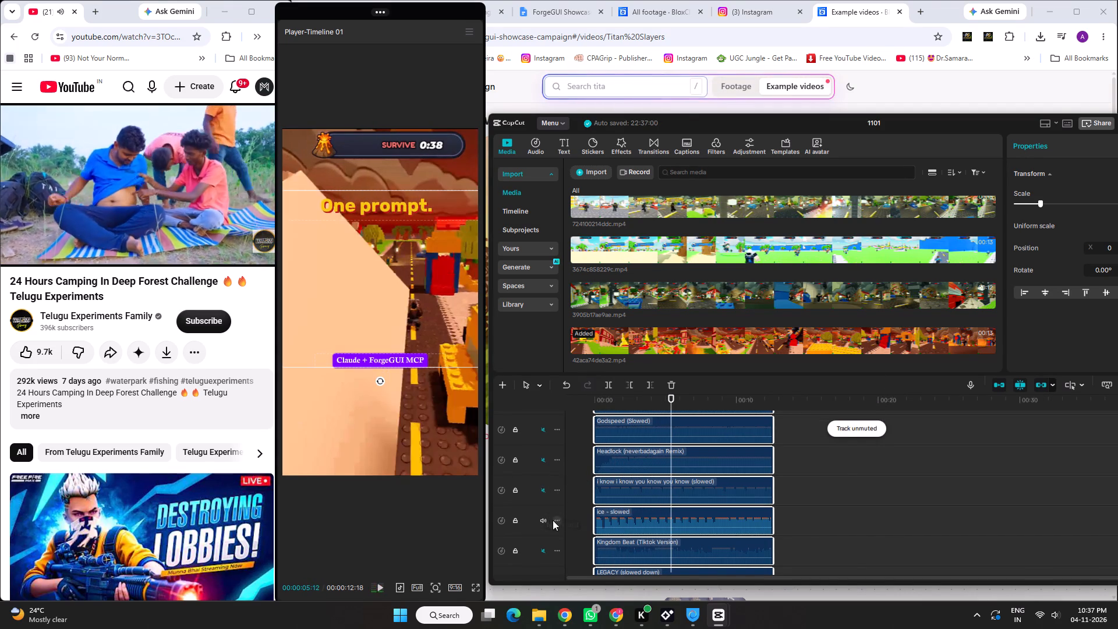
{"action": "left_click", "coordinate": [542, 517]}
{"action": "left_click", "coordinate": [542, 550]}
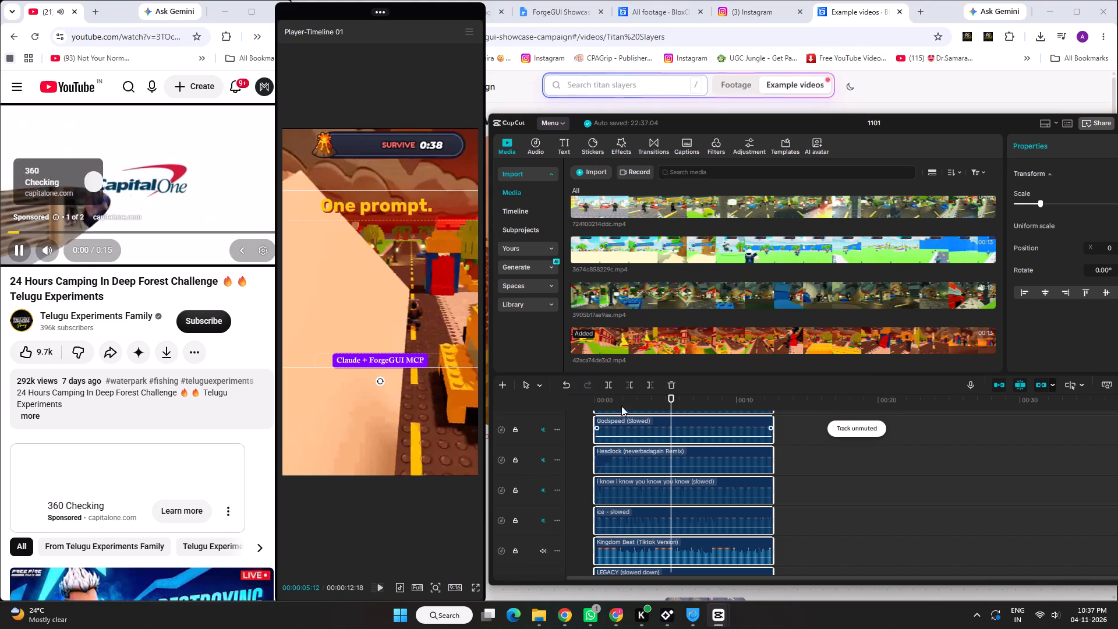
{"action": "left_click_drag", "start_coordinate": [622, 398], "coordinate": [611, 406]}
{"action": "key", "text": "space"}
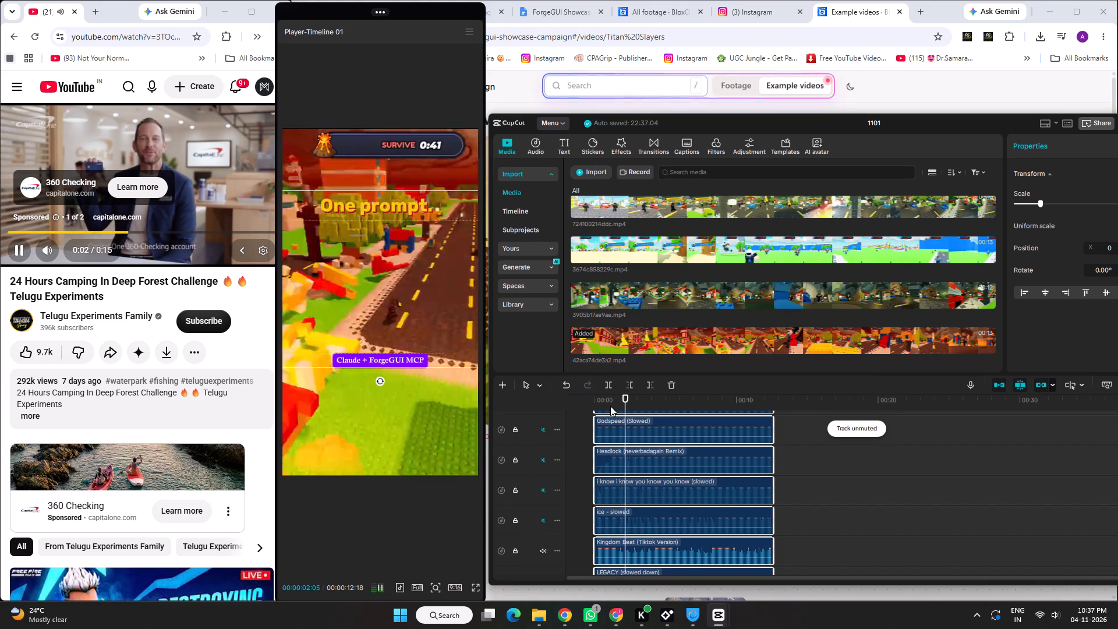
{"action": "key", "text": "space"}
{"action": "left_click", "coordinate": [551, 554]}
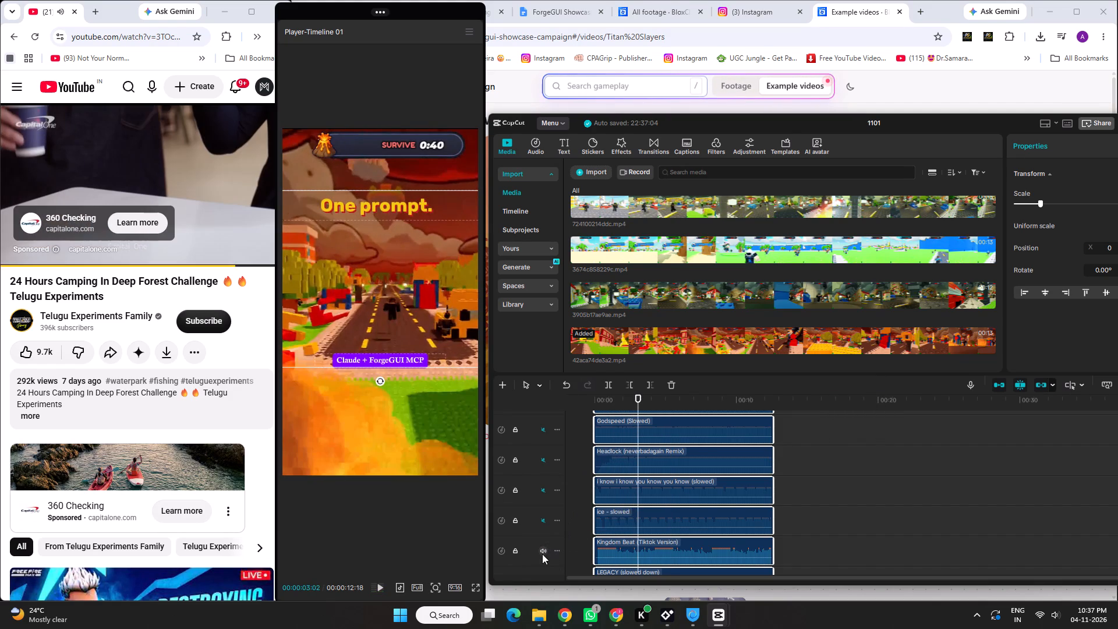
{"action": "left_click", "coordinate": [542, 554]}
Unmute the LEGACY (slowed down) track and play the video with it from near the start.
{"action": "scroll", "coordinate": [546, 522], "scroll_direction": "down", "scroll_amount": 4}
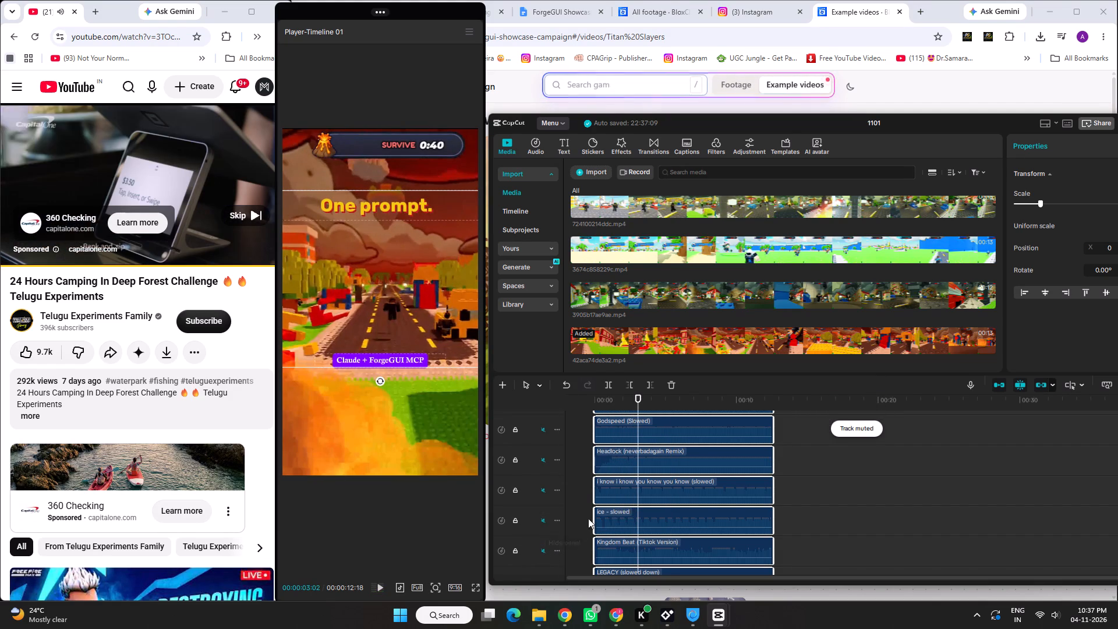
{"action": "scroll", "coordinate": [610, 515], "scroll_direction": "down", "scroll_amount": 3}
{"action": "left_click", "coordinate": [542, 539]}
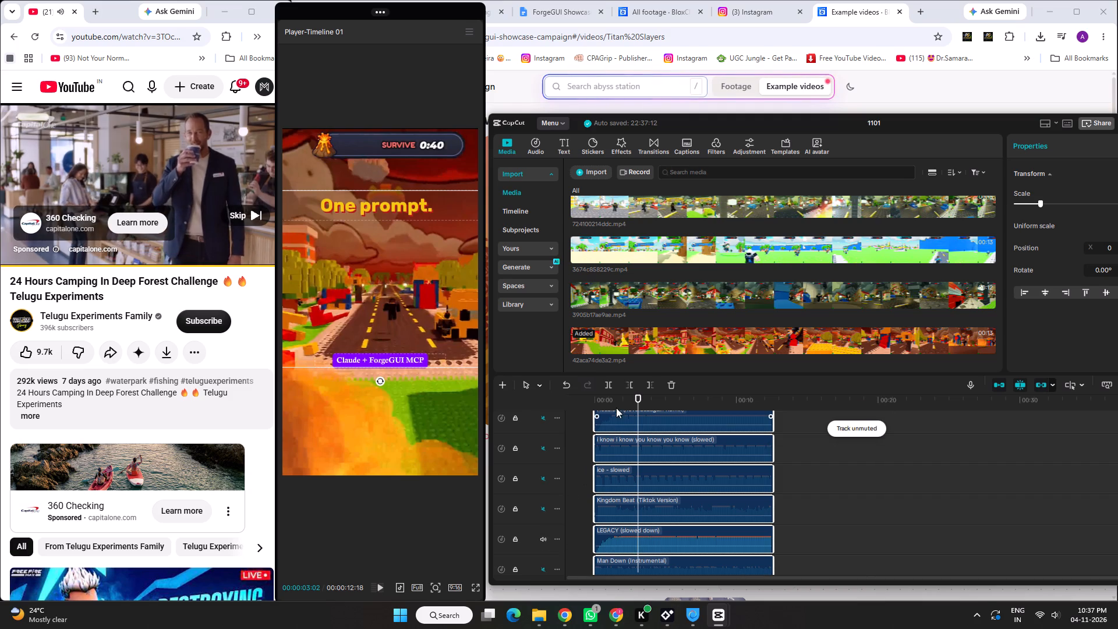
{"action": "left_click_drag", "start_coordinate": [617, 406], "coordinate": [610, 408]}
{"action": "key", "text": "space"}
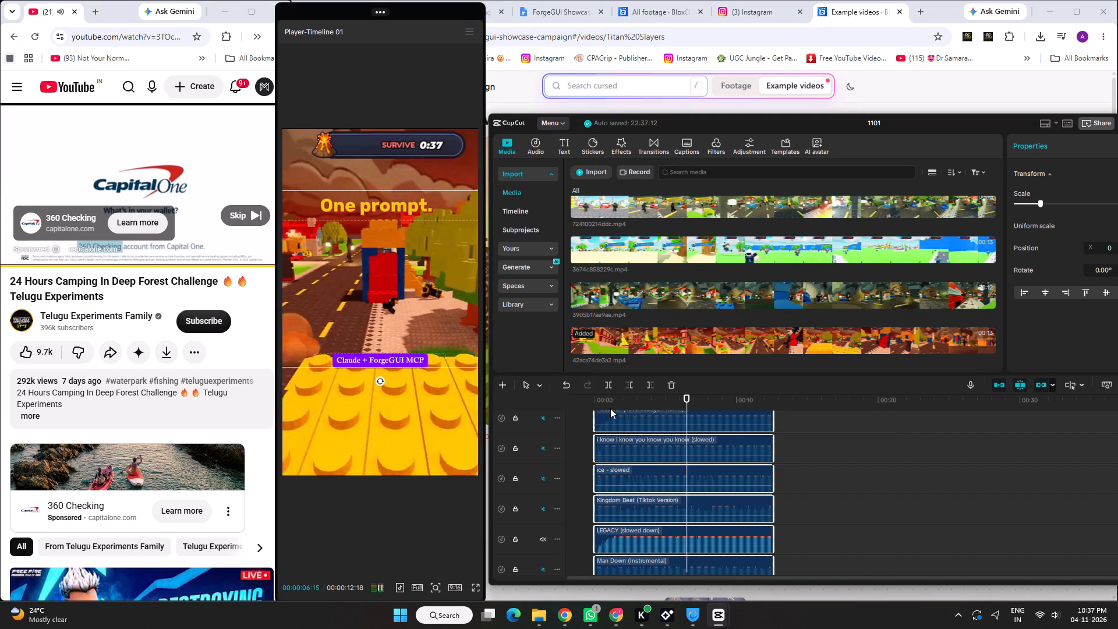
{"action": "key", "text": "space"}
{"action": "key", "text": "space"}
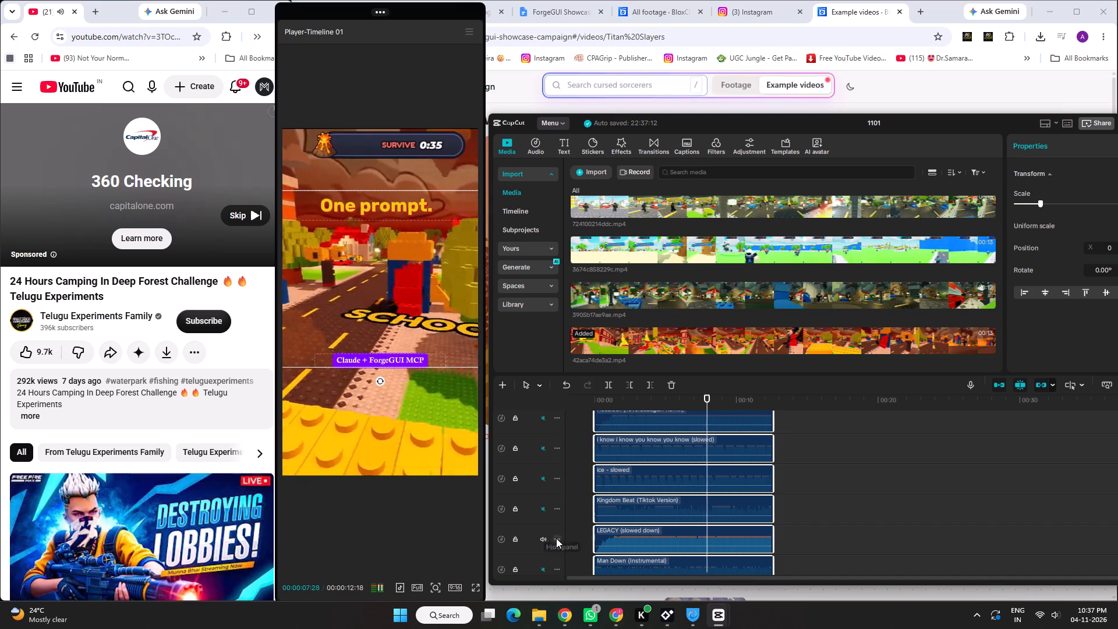
Switch the music by unmuting the Man Down (Instrumental) track and muting LEGACY (slowed down).
{"action": "left_click", "coordinate": [544, 568]}
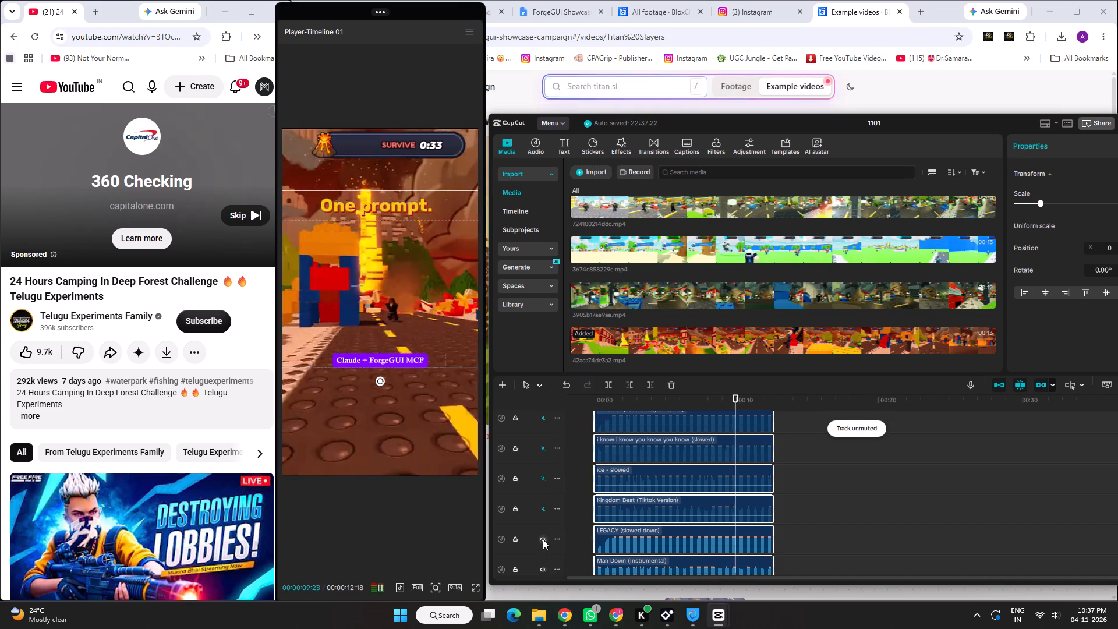
{"action": "left_click", "coordinate": [543, 539]}
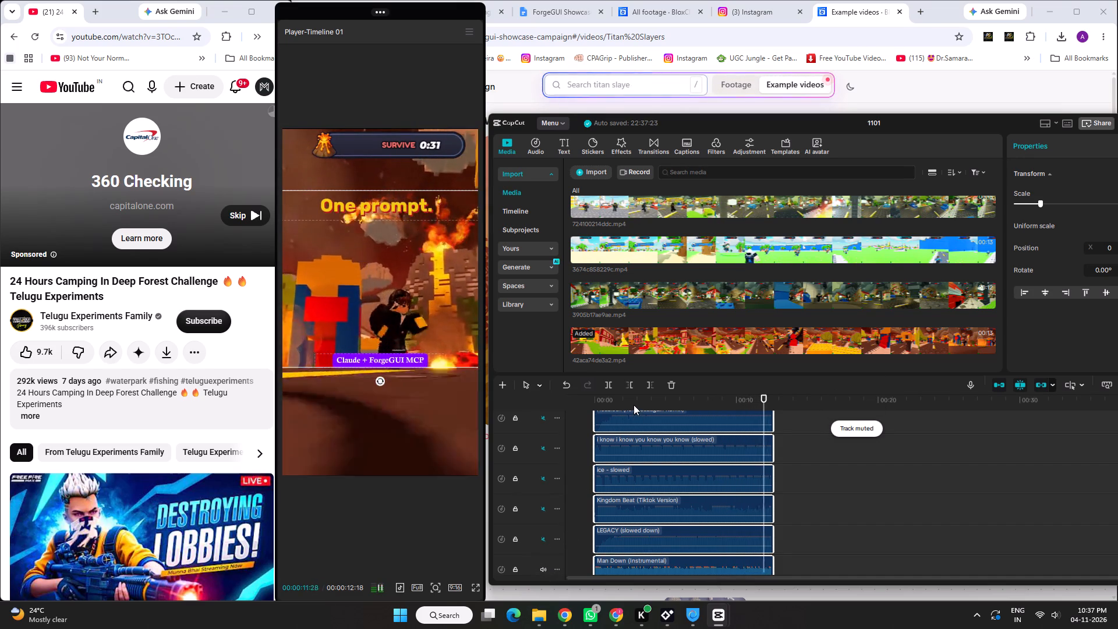
Audition the Man Down (Instrumental) and MONTAGEM ALQUIMIA (SLOWED) tracks against the video in turn, muting each again after playback.
{"action": "key", "text": "space"}
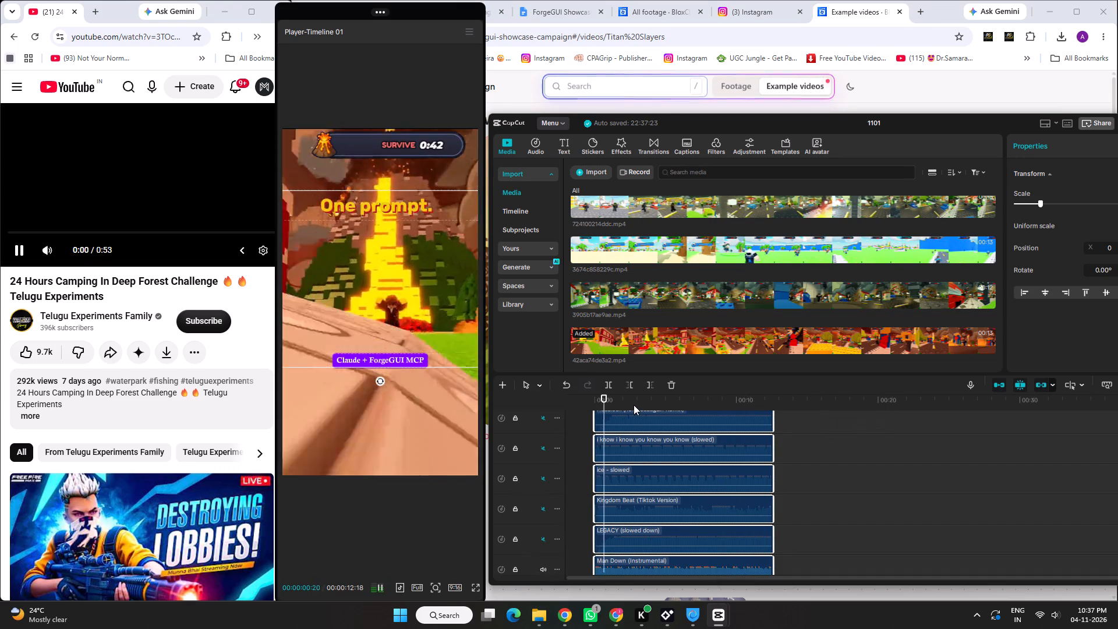
{"action": "scroll", "coordinate": [645, 483], "scroll_direction": "down", "scroll_amount": 8}
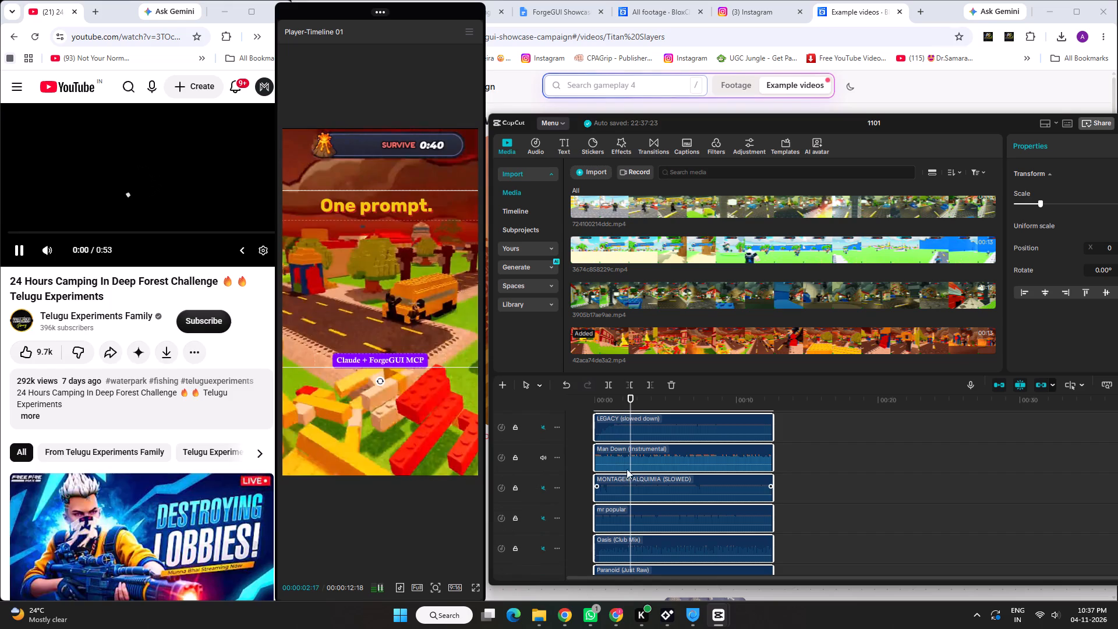
{"action": "key", "text": "space"}
{"action": "left_click_drag", "start_coordinate": [620, 401], "coordinate": [597, 411]}
{"action": "left_click", "coordinate": [546, 487]}
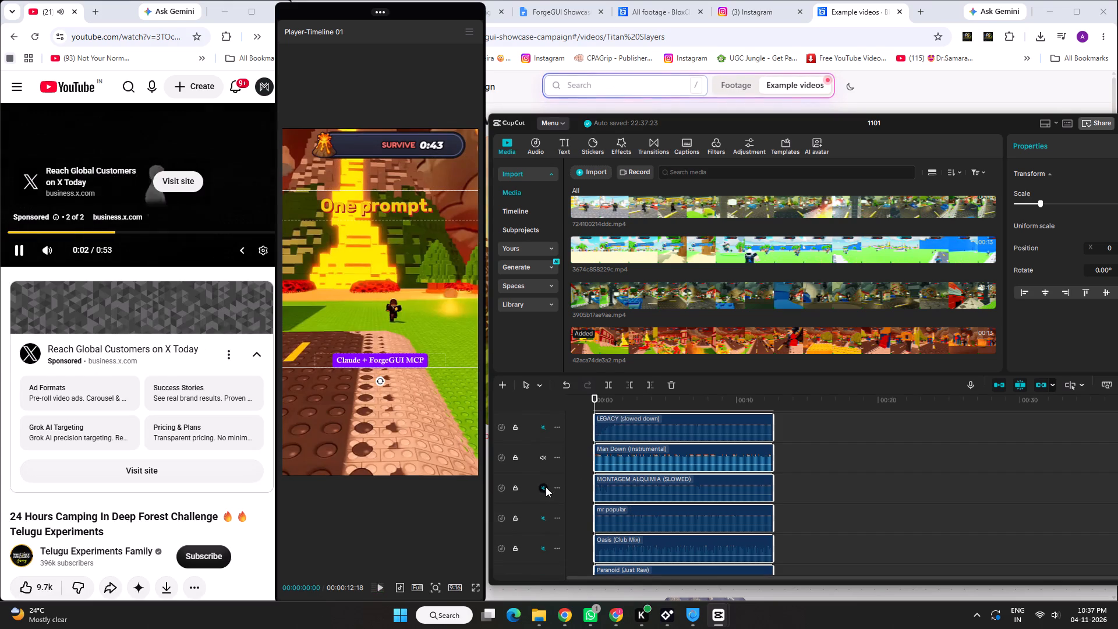
{"action": "left_click", "coordinate": [546, 455]}
{"action": "key", "text": "space"}
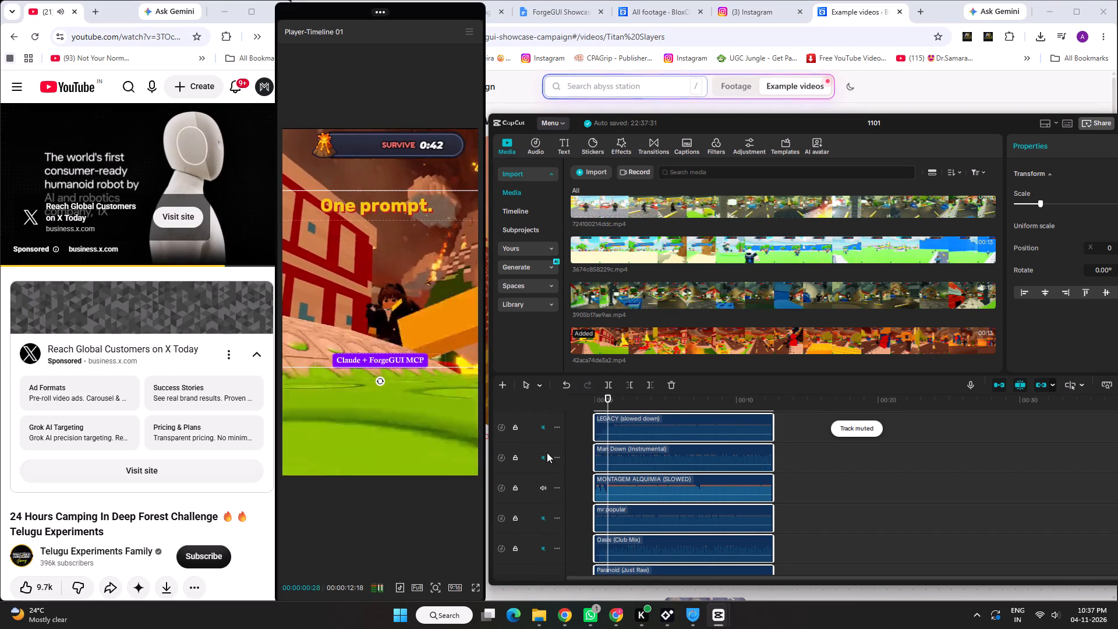
{"action": "key", "text": "space"}
{"action": "left_click", "coordinate": [547, 487]}
Unmute the mr popular track as the video's music and play the video with it.
{"action": "left_click", "coordinate": [544, 511]}
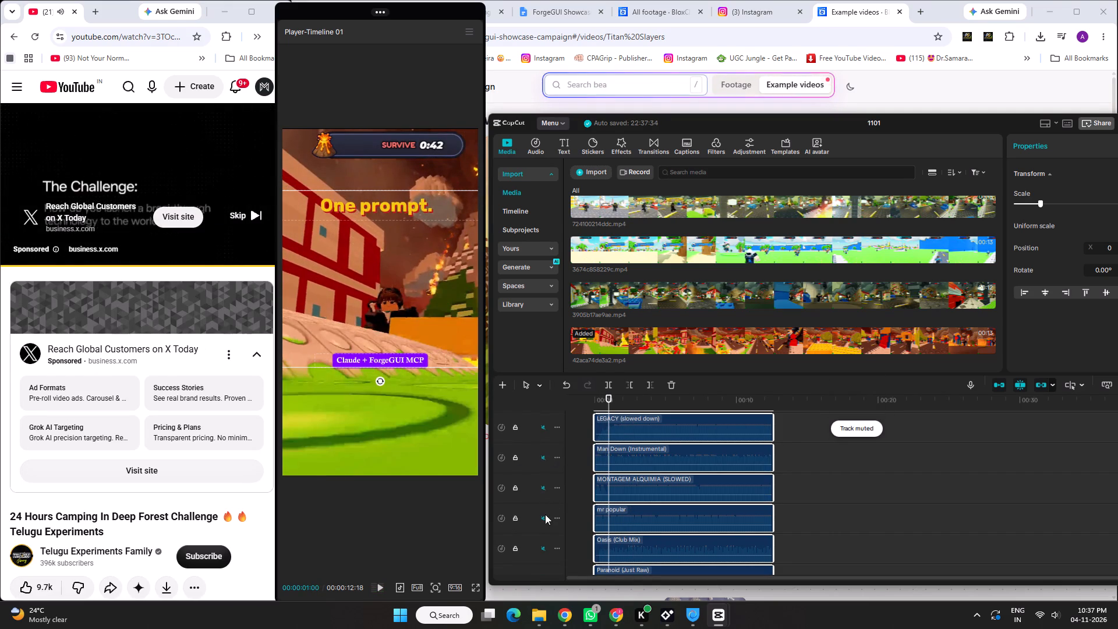
{"action": "left_click", "coordinate": [544, 515]}
{"action": "key", "text": "space"}
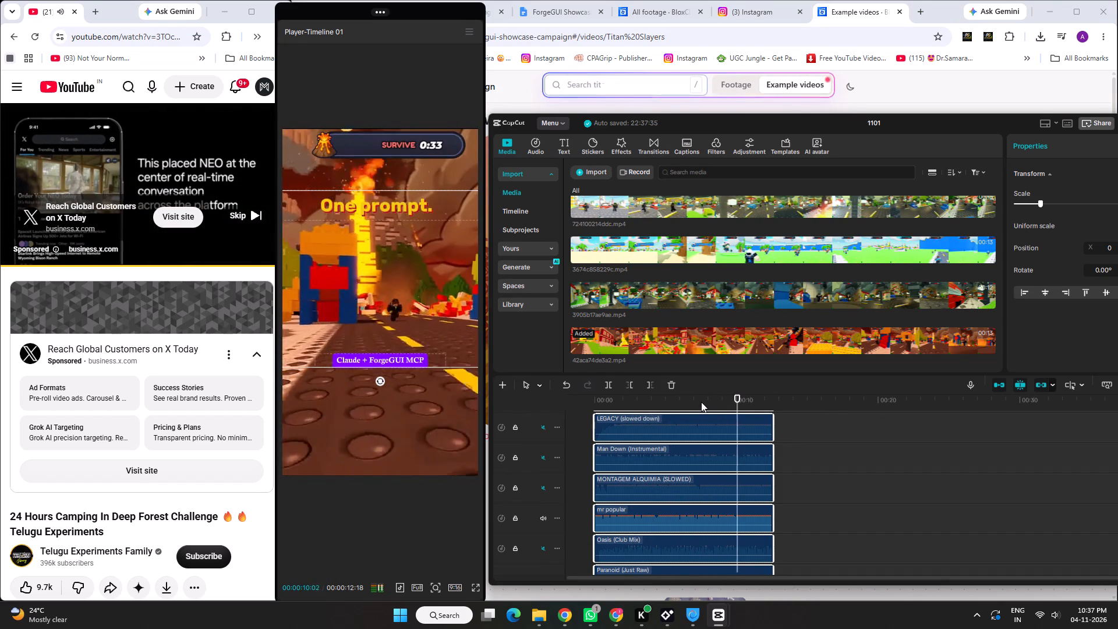
Export the video of project 1101 with the mr popular music.
{"action": "key", "text": "ctrl+e"}
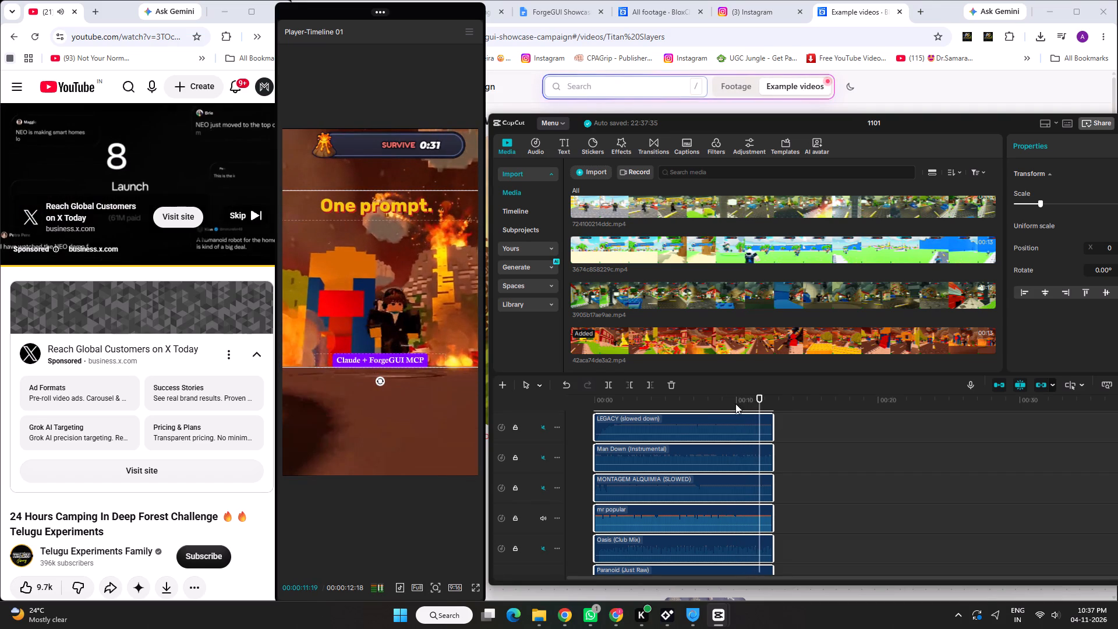
{"action": "left_click", "coordinate": [1004, 530]}
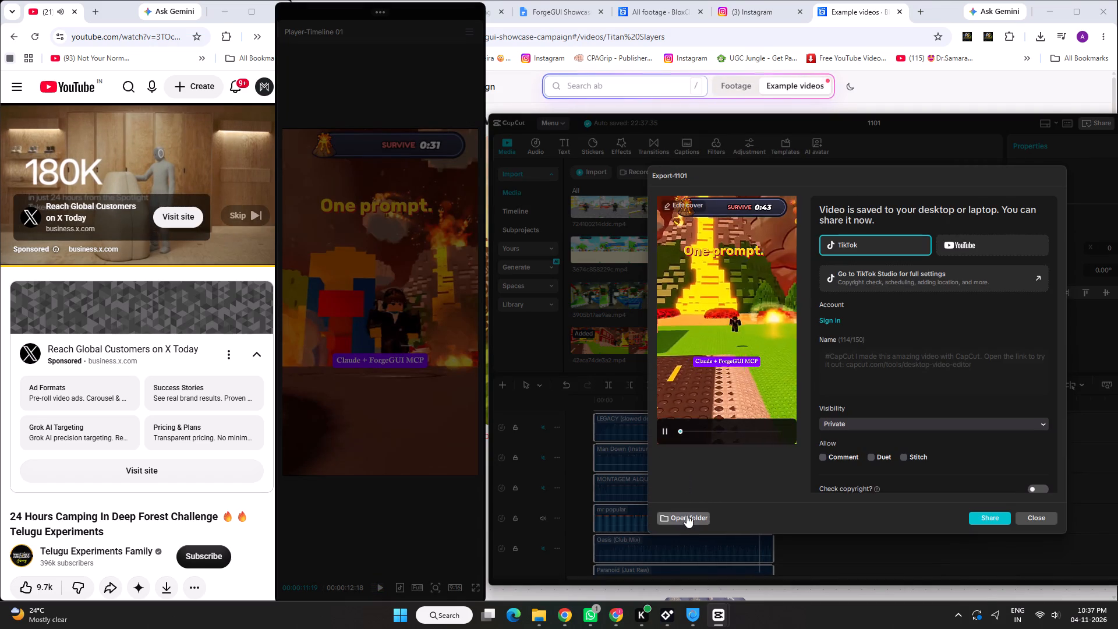
Copy the exported 1101(55).mp4 from its output folder into the cap folder in Downloads.
{"action": "left_click", "coordinate": [687, 518]}
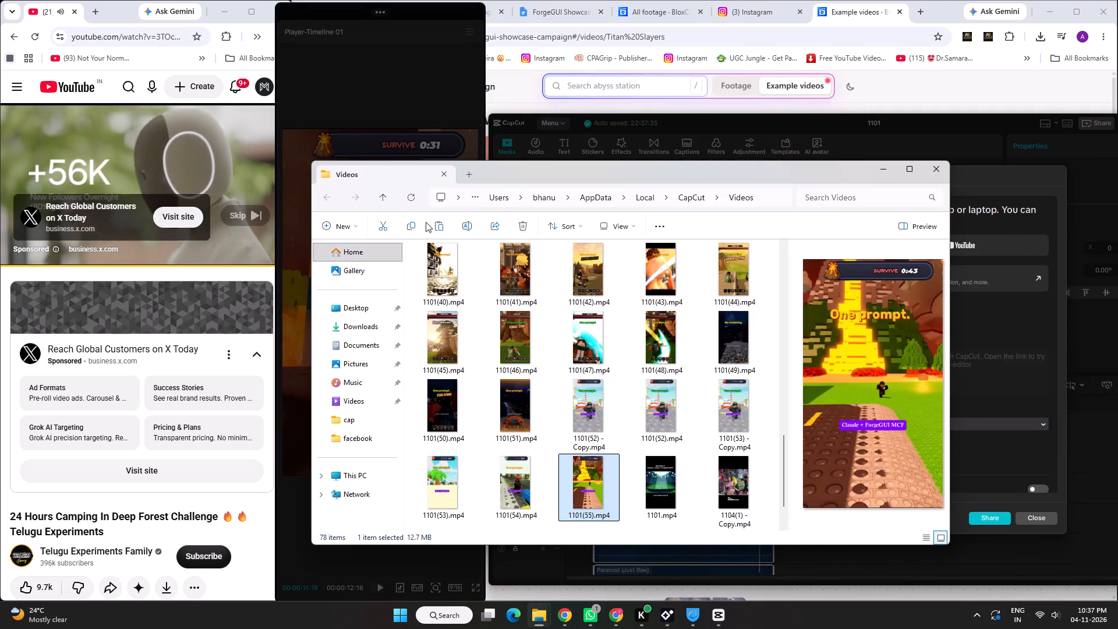
{"action": "left_click", "coordinate": [413, 227]}
{"action": "left_click", "coordinate": [381, 331]}
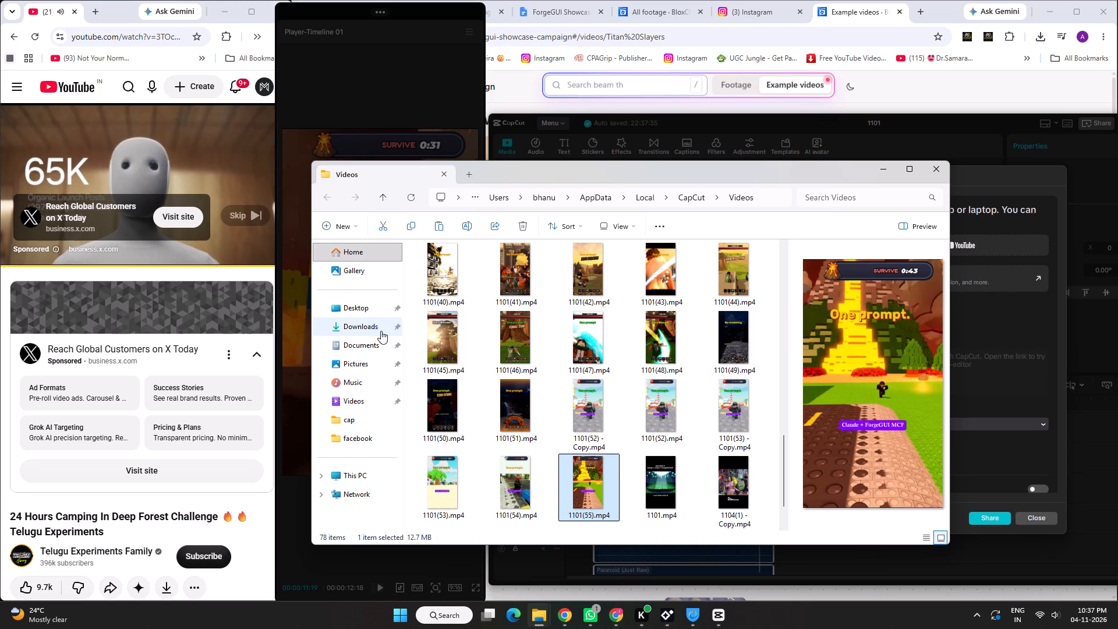
{"action": "double_click", "coordinate": [644, 306]}
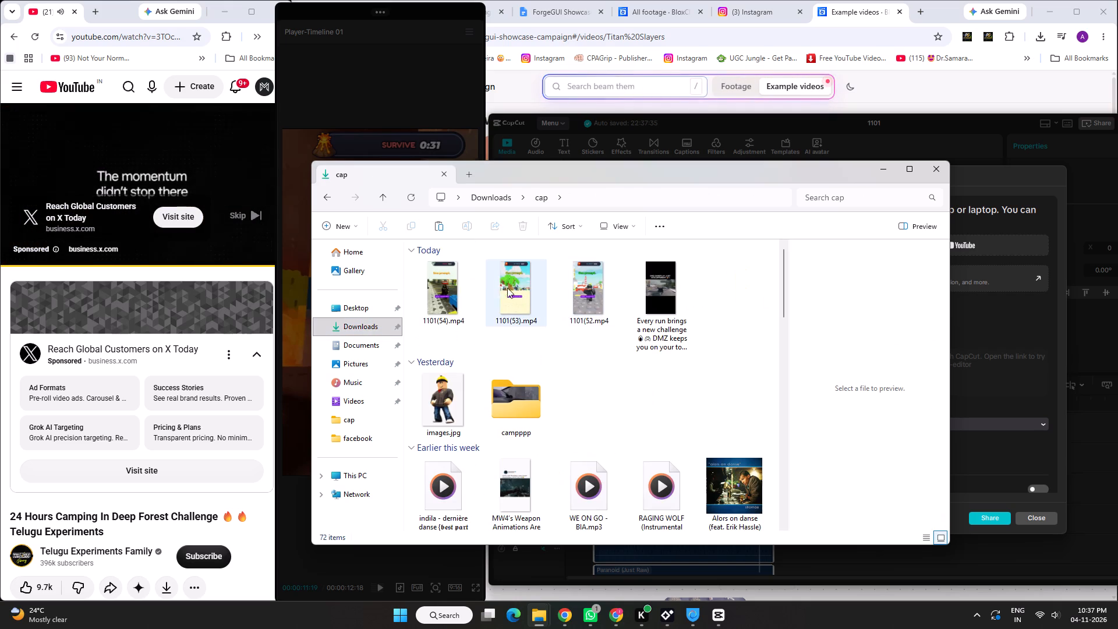
{"action": "left_click", "coordinate": [438, 222]}
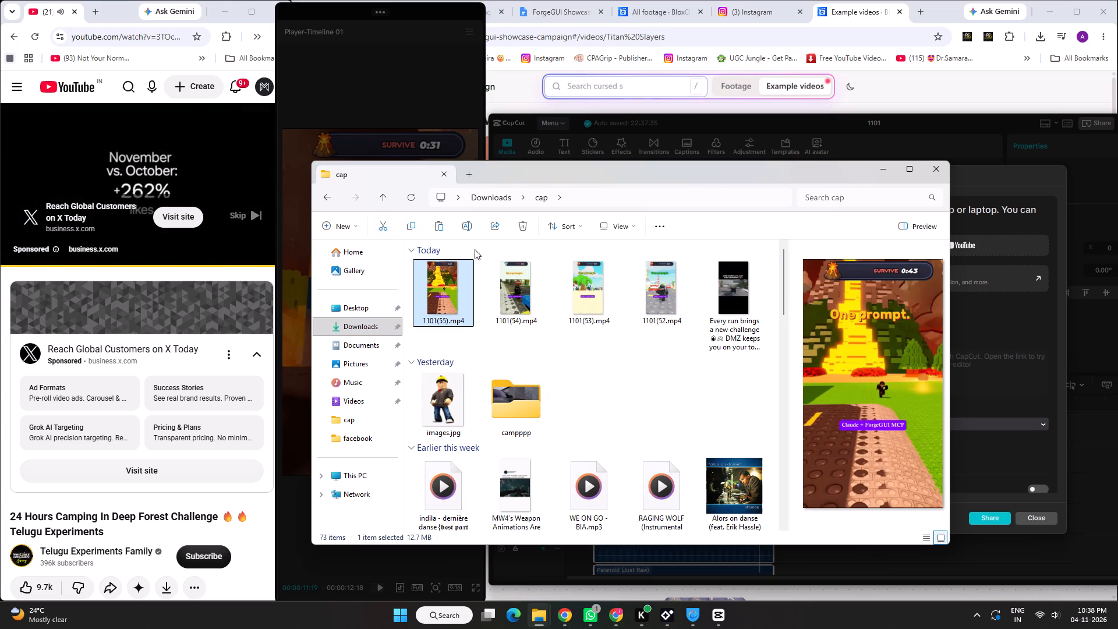
{"action": "left_click", "coordinate": [933, 176]}
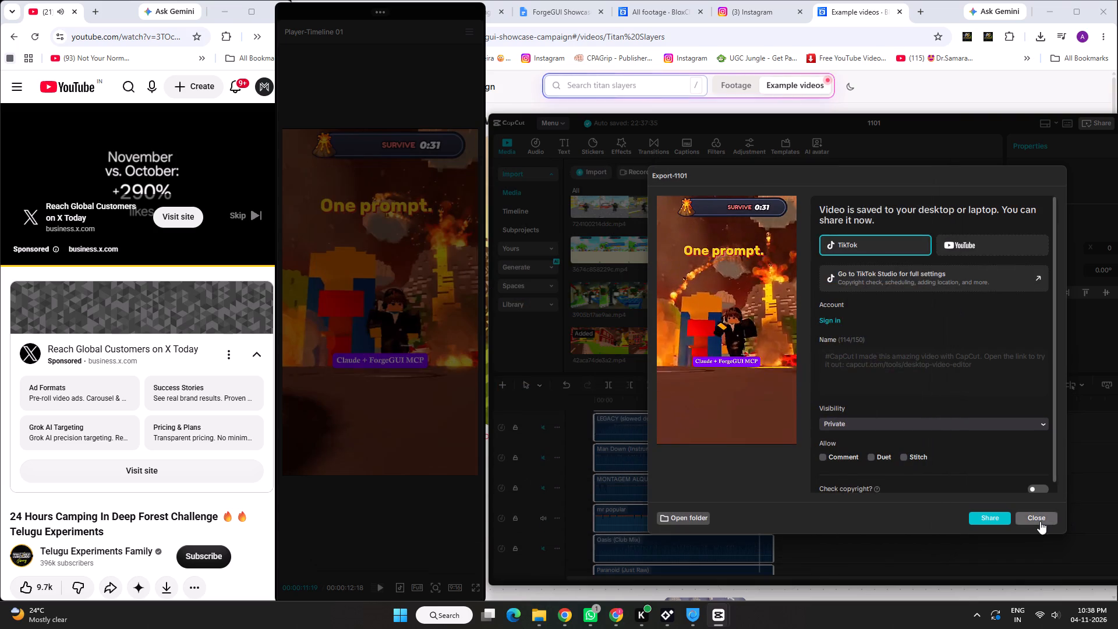
Close the finished export and project 1101, and exit CapCut.
{"action": "left_click", "coordinate": [1040, 521]}
{"action": "left_click_drag", "start_coordinate": [904, 119], "coordinate": [739, 146]}
{"action": "left_click", "coordinate": [1049, 150]}
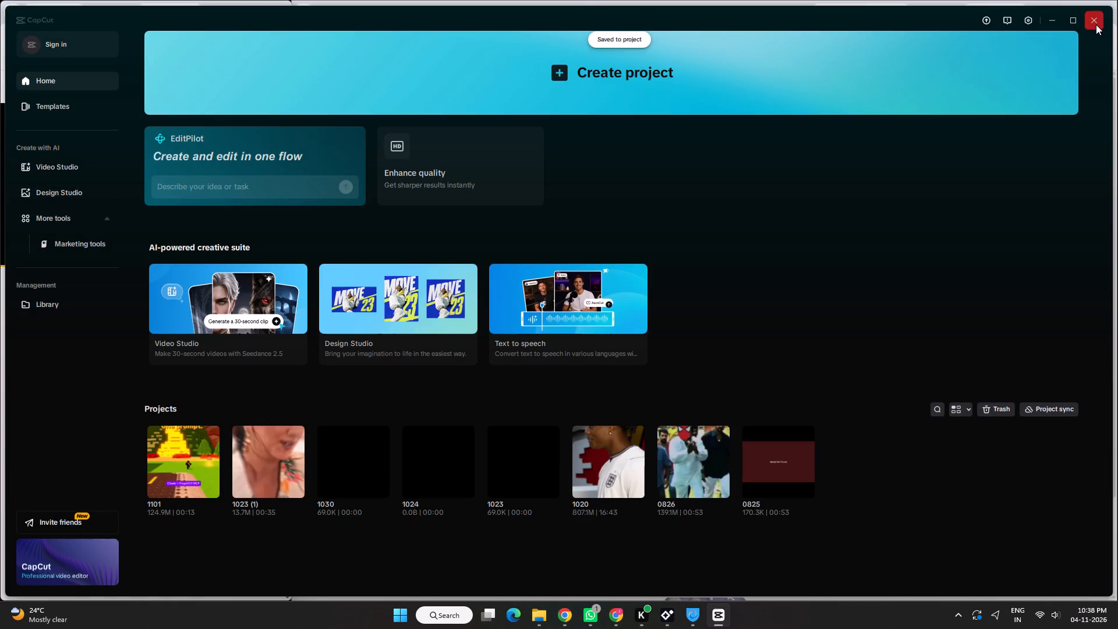
{"action": "left_click", "coordinate": [1096, 24]}
Skip the advertisement on the YouTube camping video in the browser.
{"action": "left_click", "coordinate": [260, 211]}
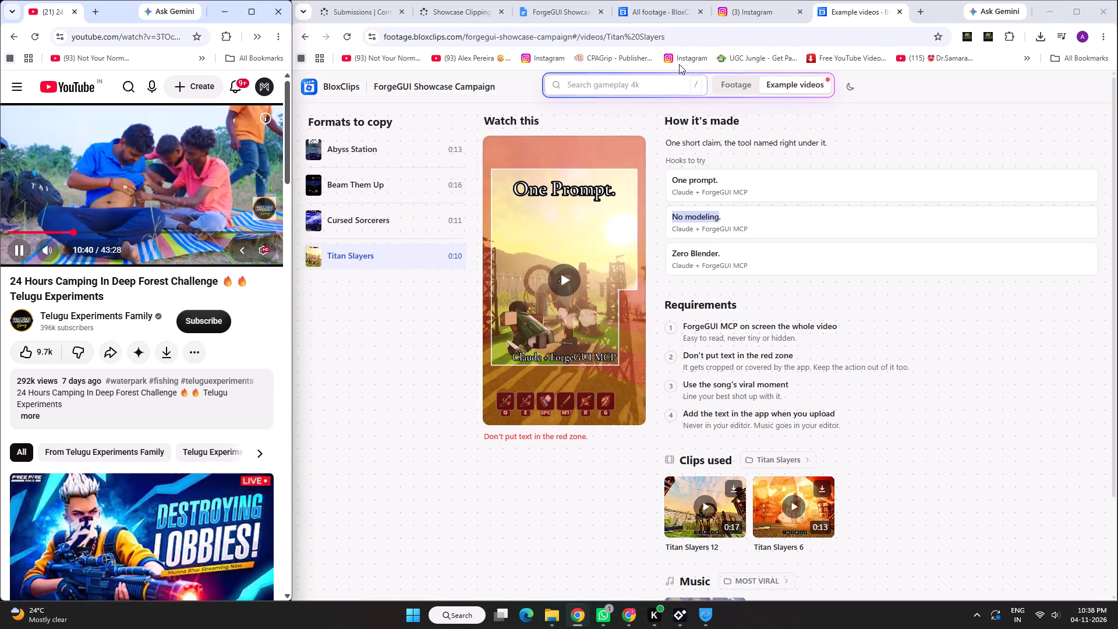
Switch to the Instagram page showing the account's reels.
{"action": "left_click", "coordinate": [742, 17]}
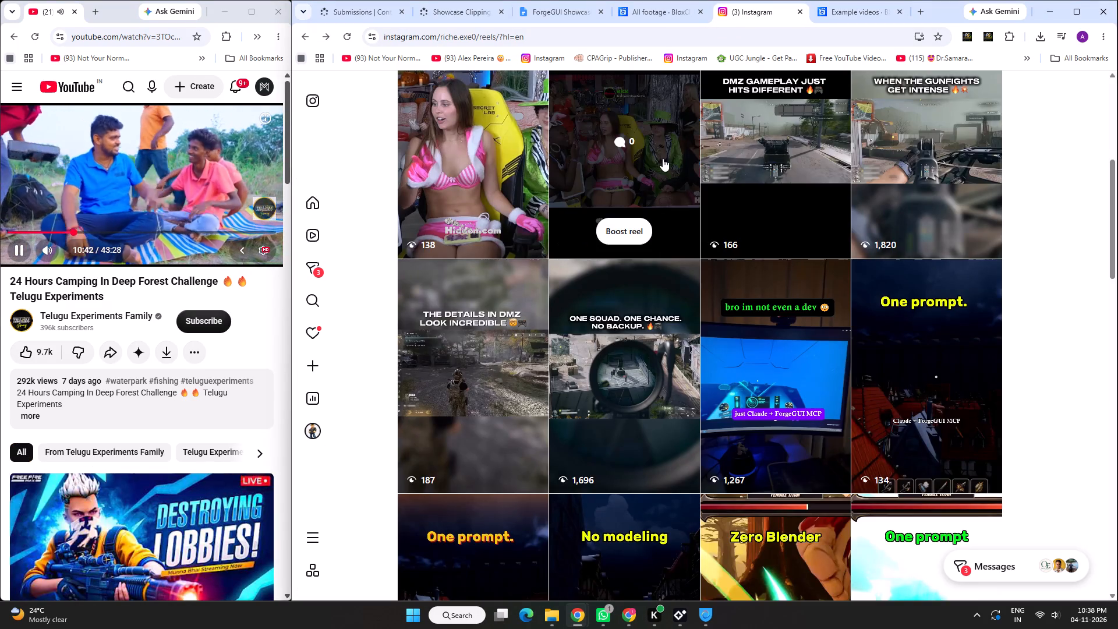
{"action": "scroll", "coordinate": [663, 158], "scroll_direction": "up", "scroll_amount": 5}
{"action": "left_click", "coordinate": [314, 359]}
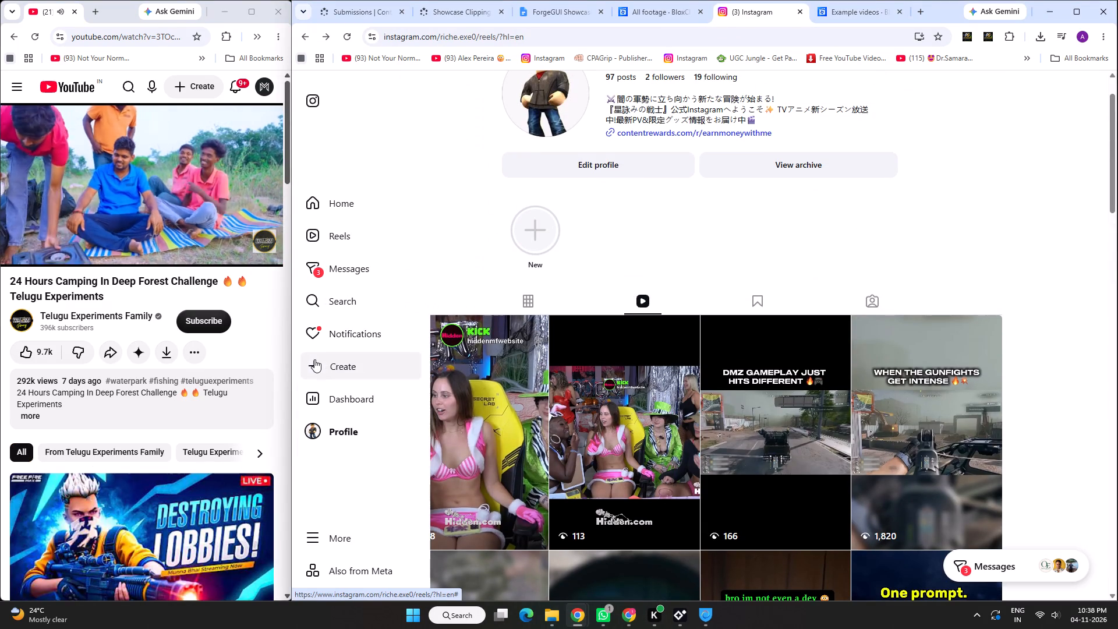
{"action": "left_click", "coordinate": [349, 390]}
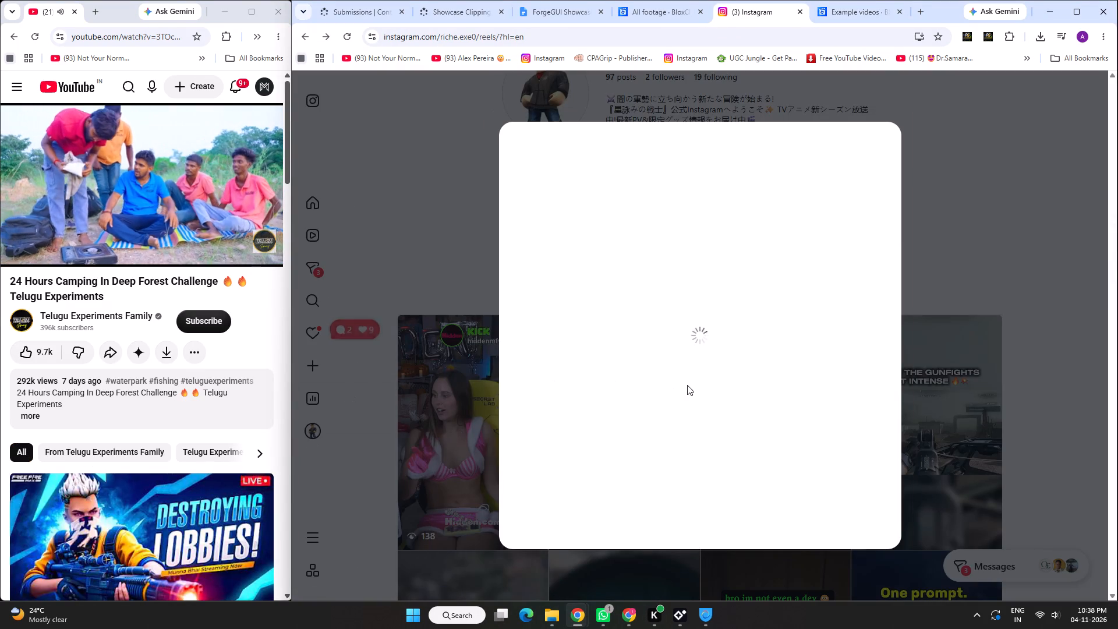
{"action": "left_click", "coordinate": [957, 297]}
Look through the account's earlier ForgeGUI reels in the Instagram reels grid.
{"action": "scroll", "coordinate": [884, 300], "scroll_direction": "down", "scroll_amount": 5}
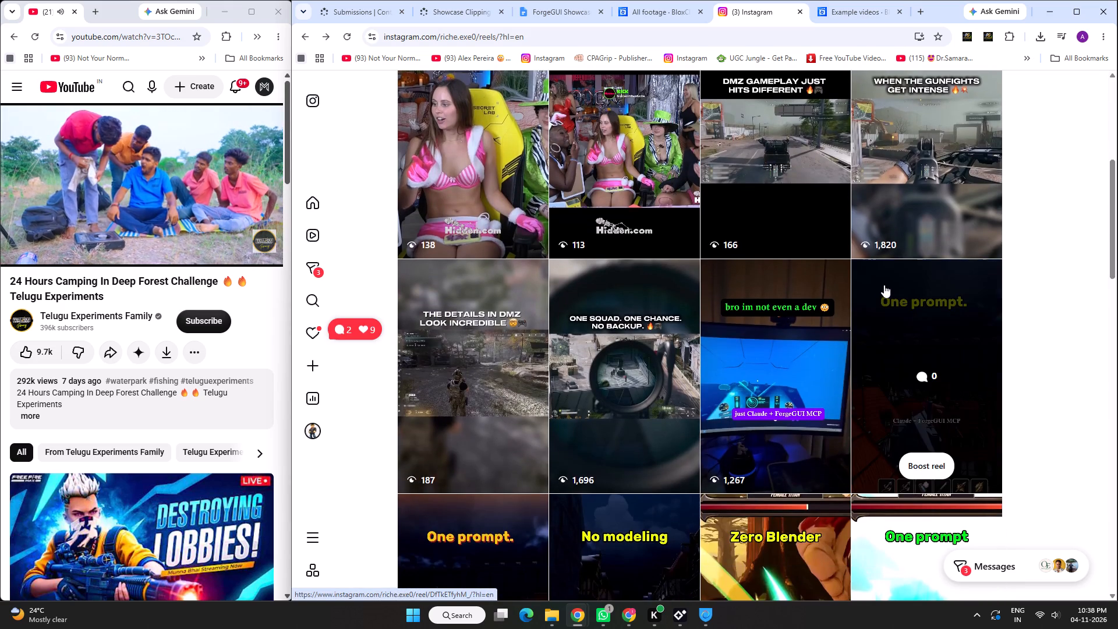